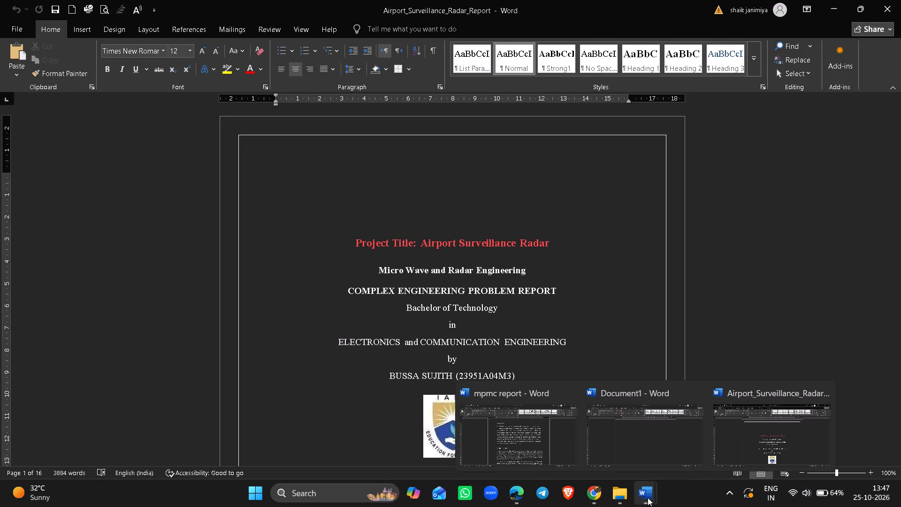
Close the blank Document1 and switch to the mpmc report document.
left_click(693, 396)
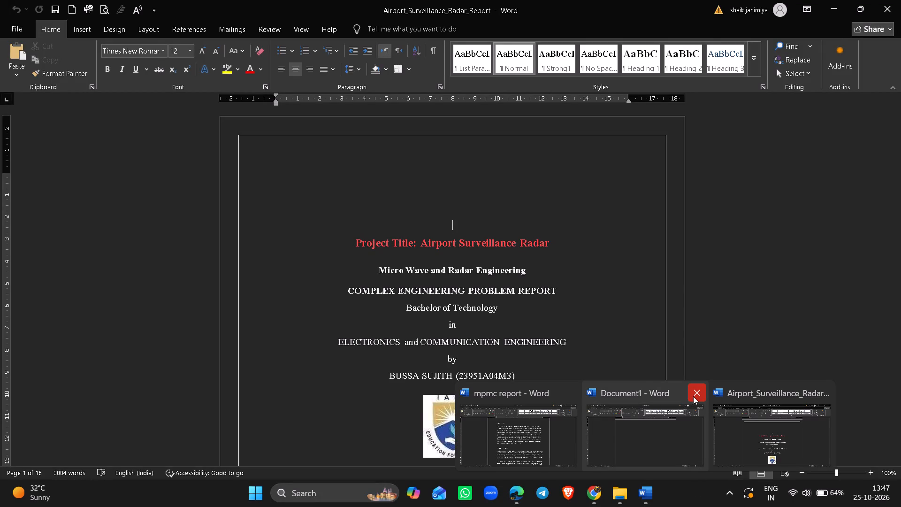
left_click(627, 440)
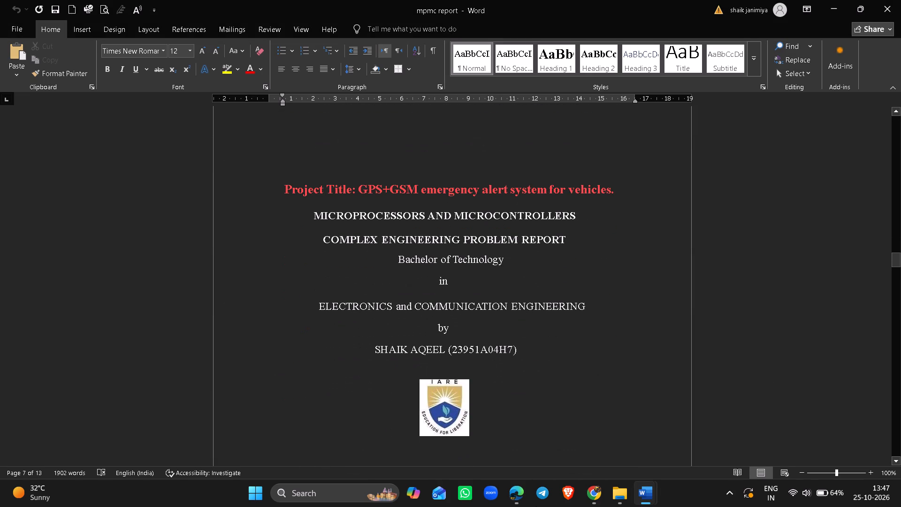
Examine the font, size and styling of each cover-page line in the mpmc report, from the project title to the author line.
left_click_drag(636, 198, 604, 192)
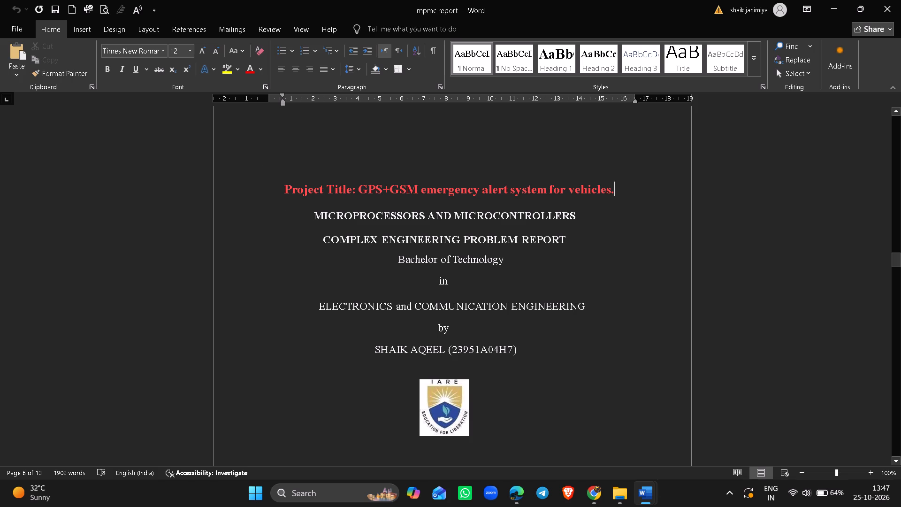
left_click_drag(604, 192, 352, 189)
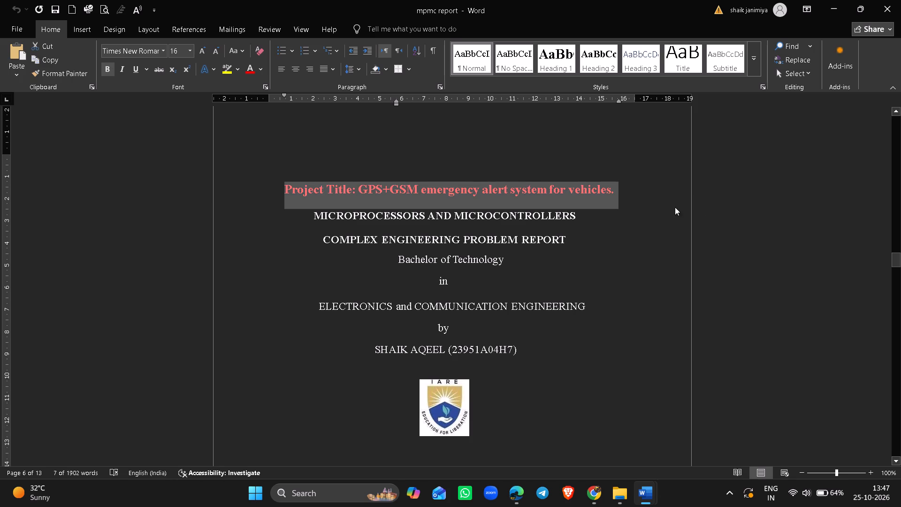
left_click_drag(582, 210, 481, 207)
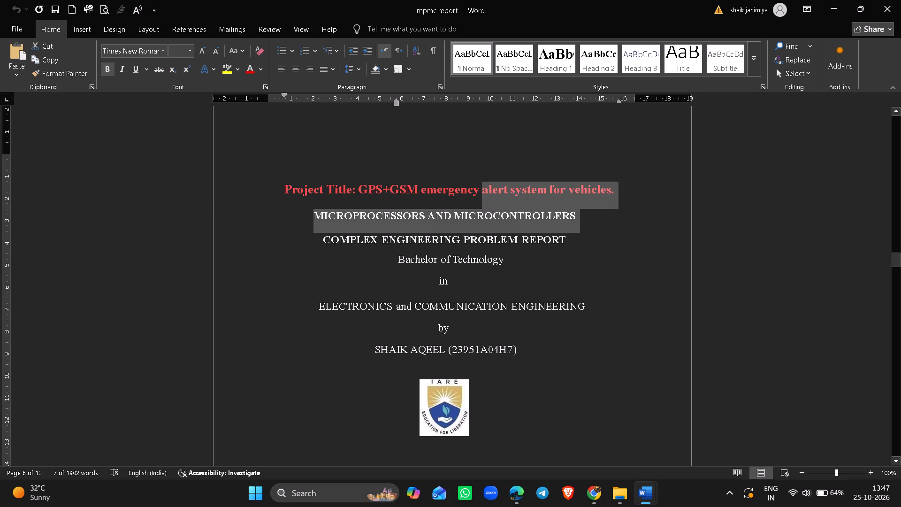
left_click(580, 250)
left_click_drag(580, 212, 538, 216)
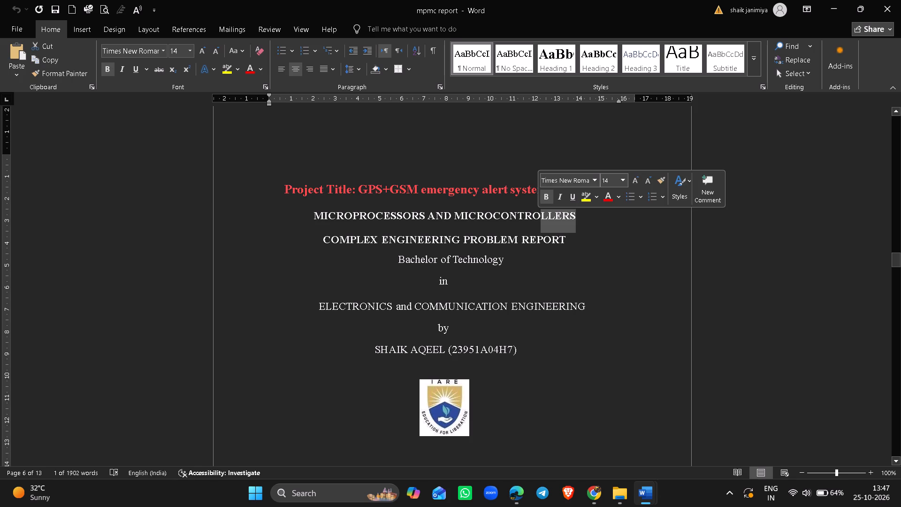
left_click(561, 227)
left_click_drag(569, 238, 530, 238)
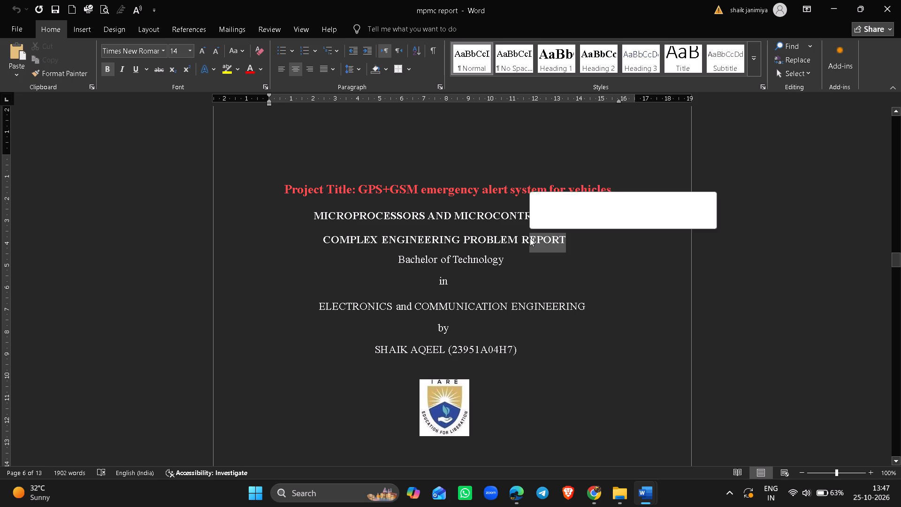
left_click(605, 270)
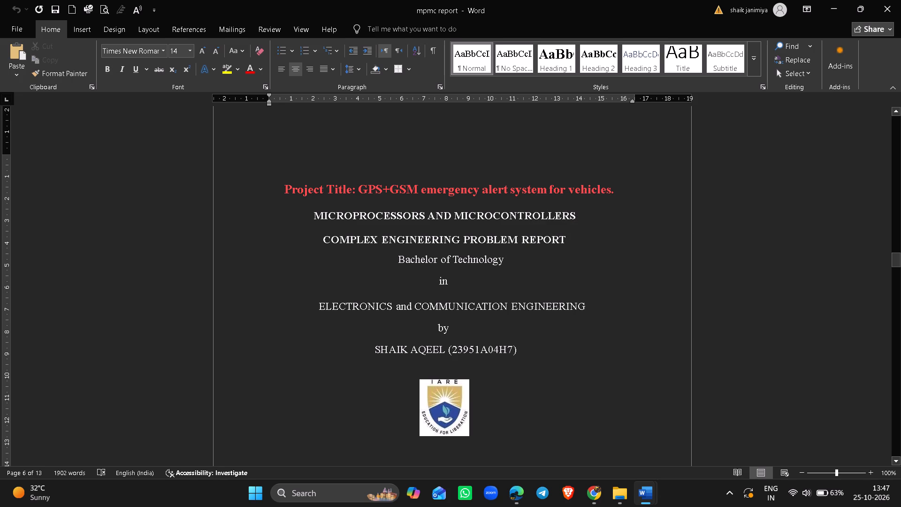
left_click_drag(539, 344, 450, 283)
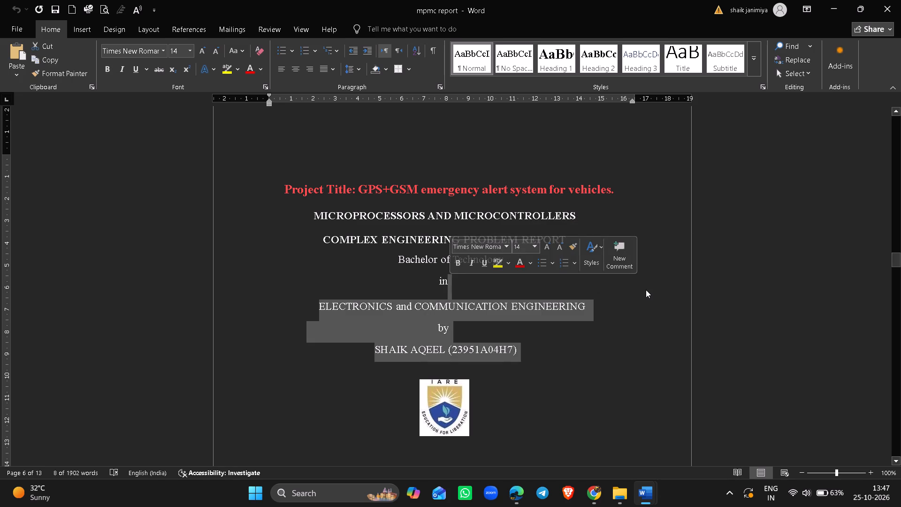
left_click(646, 290)
left_click_drag(510, 257, 464, 257)
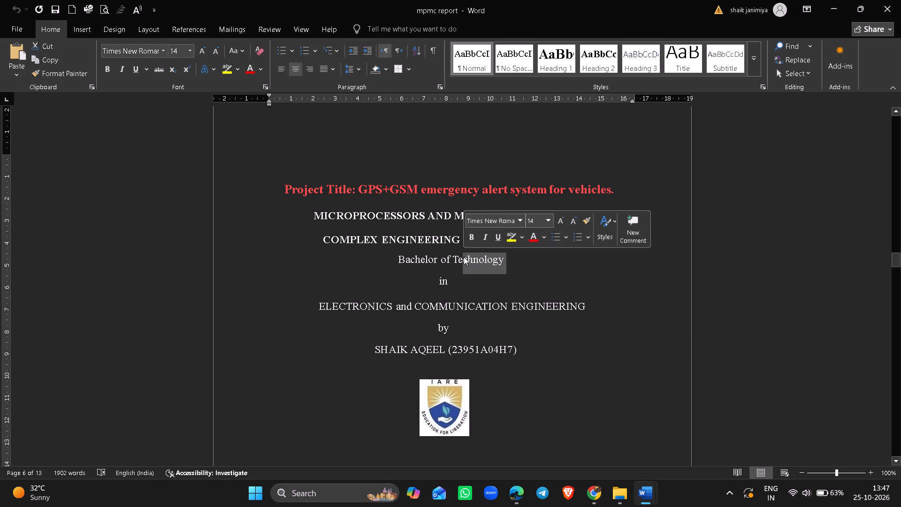
left_click(574, 279)
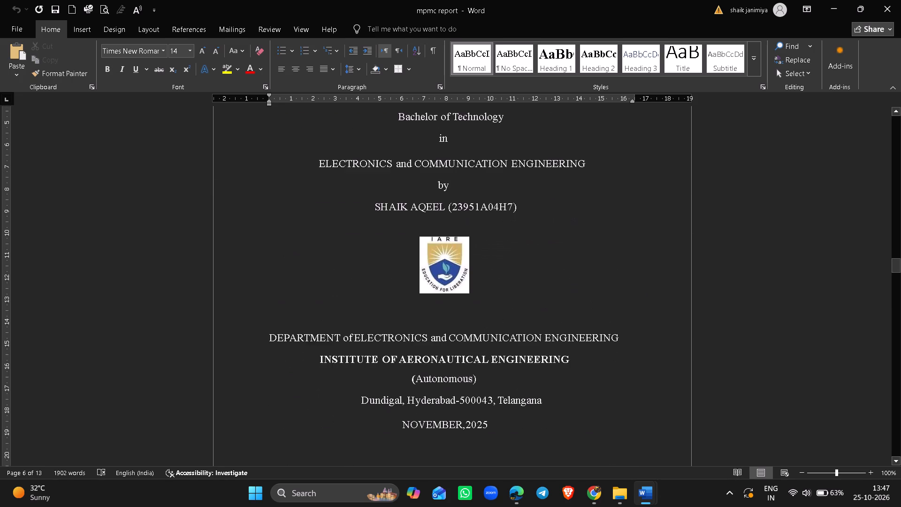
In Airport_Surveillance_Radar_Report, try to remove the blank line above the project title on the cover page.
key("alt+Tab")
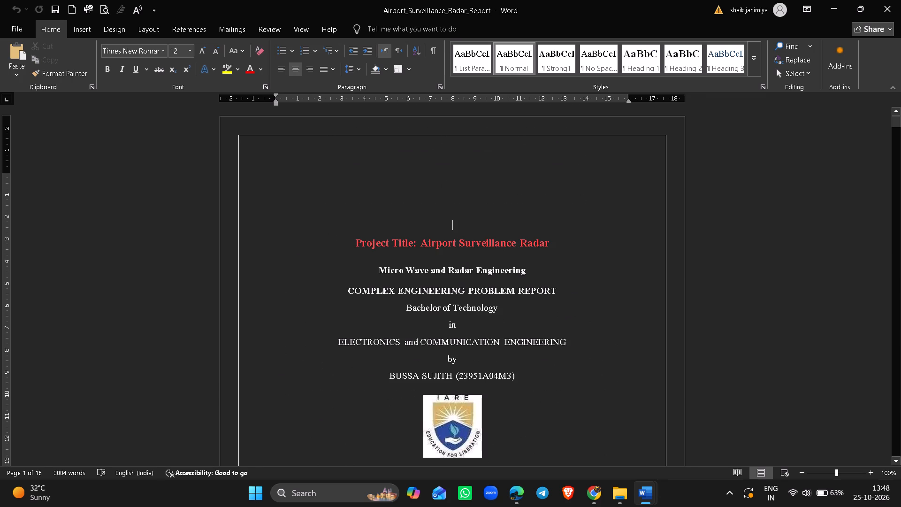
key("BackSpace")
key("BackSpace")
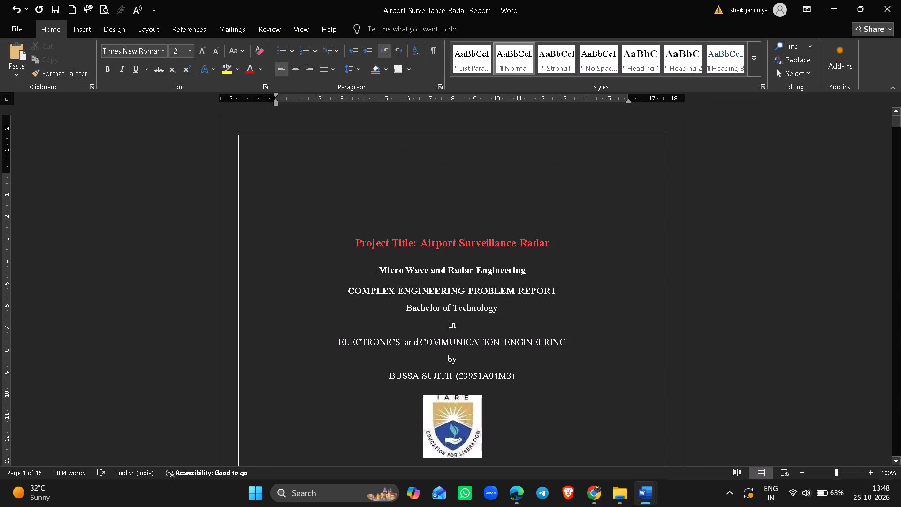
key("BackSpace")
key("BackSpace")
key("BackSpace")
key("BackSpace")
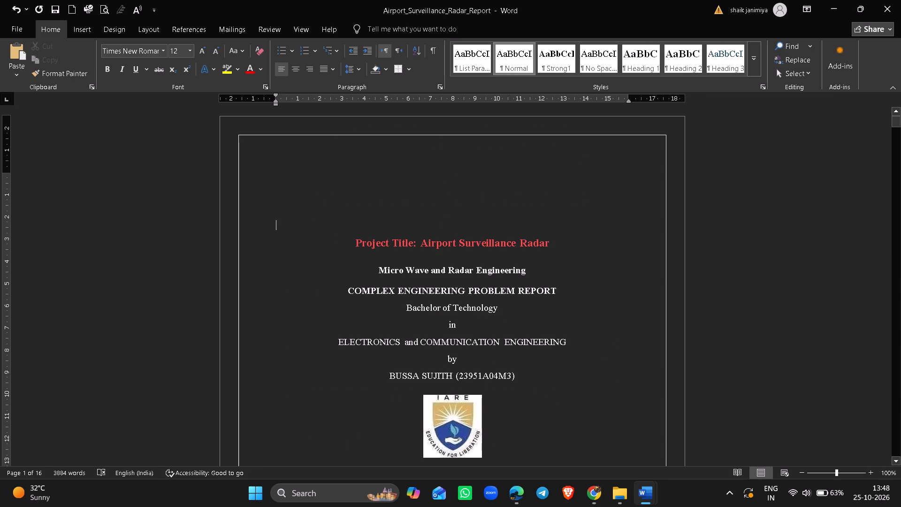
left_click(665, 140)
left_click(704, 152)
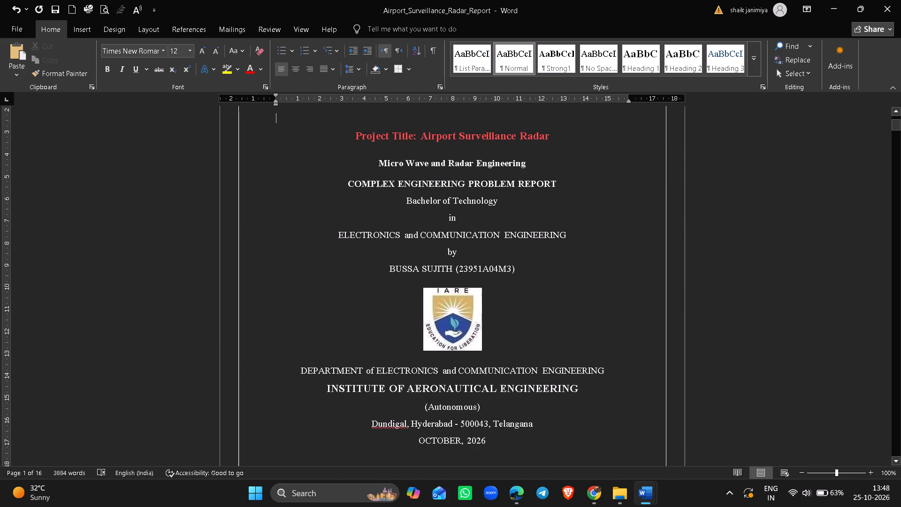
Copy the mpmc report's cover text, from project title to NOVEMBER,2025, and paste it over the Airport_Surveillance_Radar_Report cover content.
key("alt+Tab")
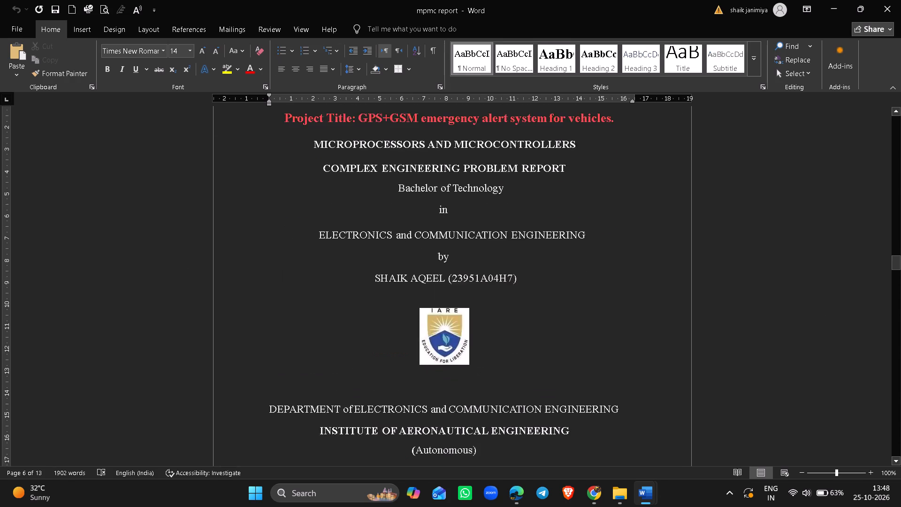
left_click_drag(280, 255, 336, 327)
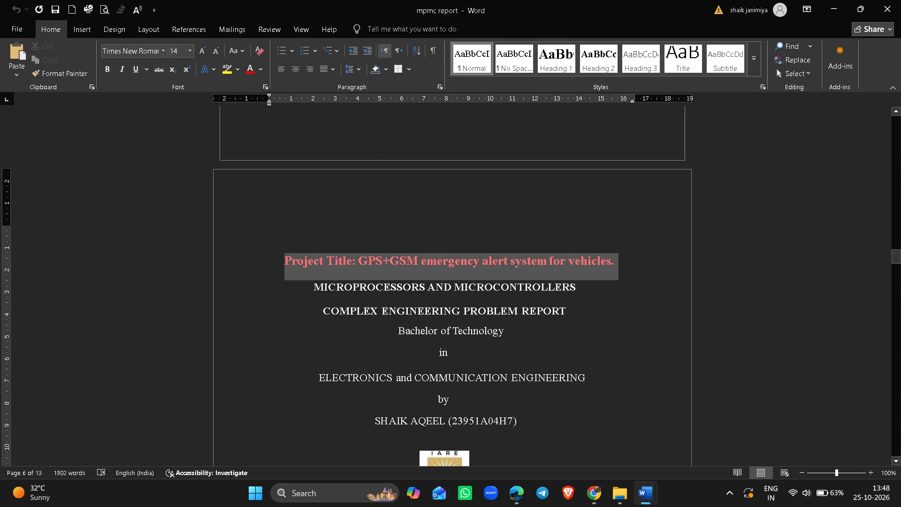
left_click_drag(336, 327, 511, 397)
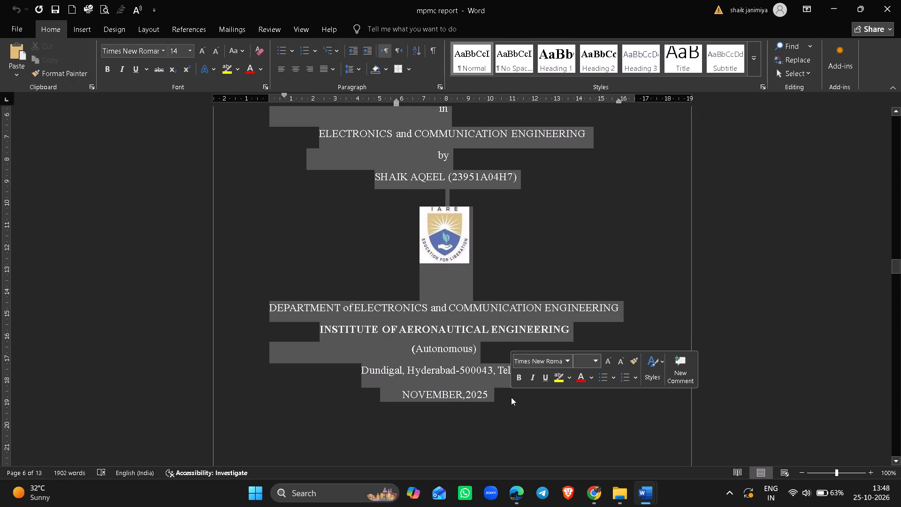
key("ctrl+c")
key("alt+Tab")
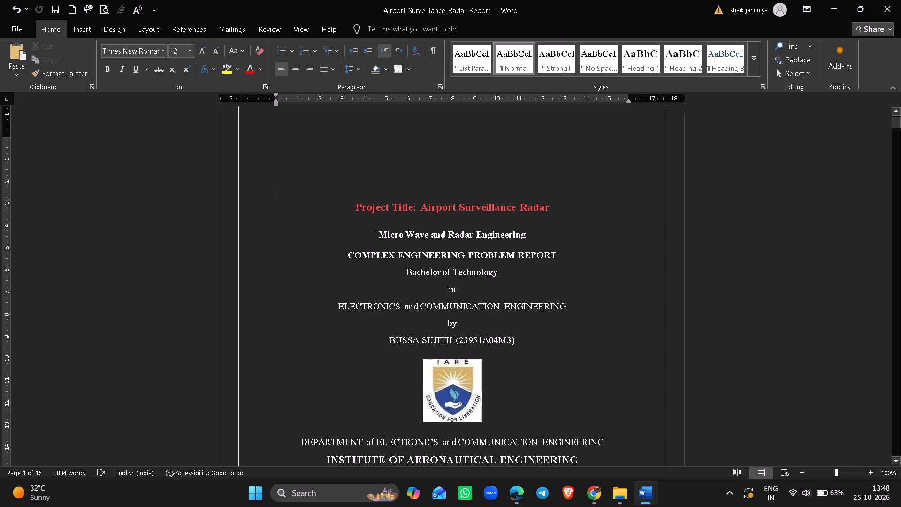
left_click_drag(282, 192, 476, 468)
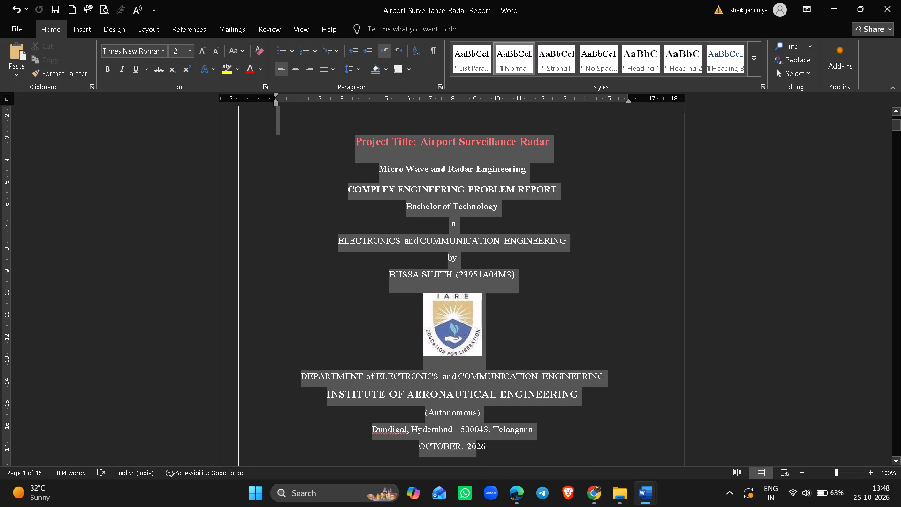
left_click_drag(476, 468, 544, 434)
key("ctrl+v")
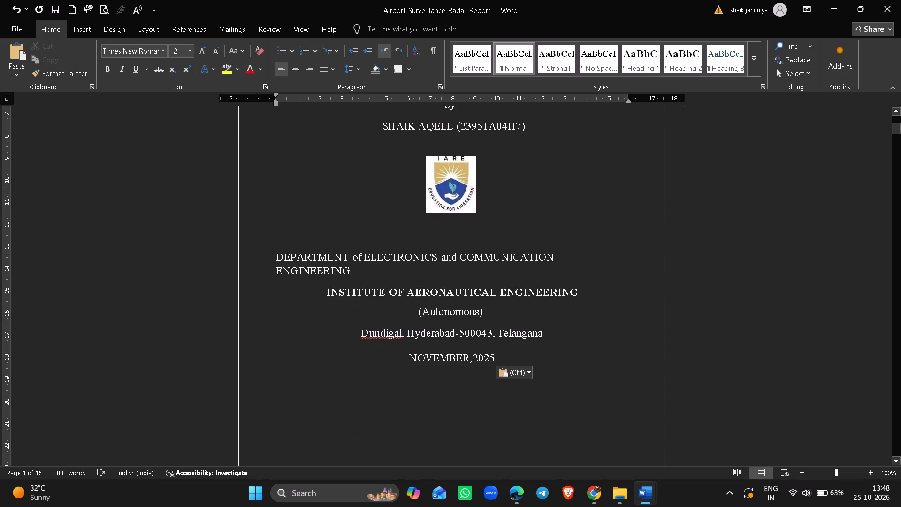
Compare the pasted cover page with the original cover in the mpmc report.
key("alt+Tab")
left_click(757, 301)
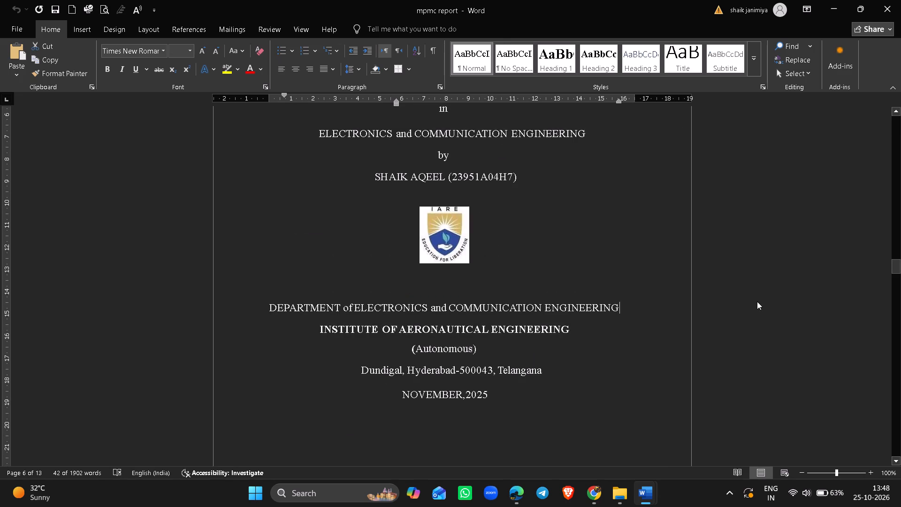
key("alt+Tab")
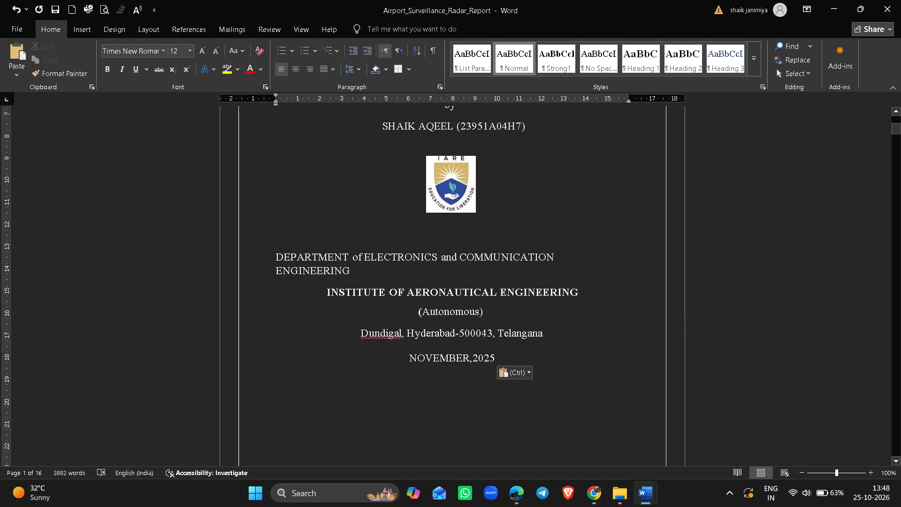
key("alt+Tab")
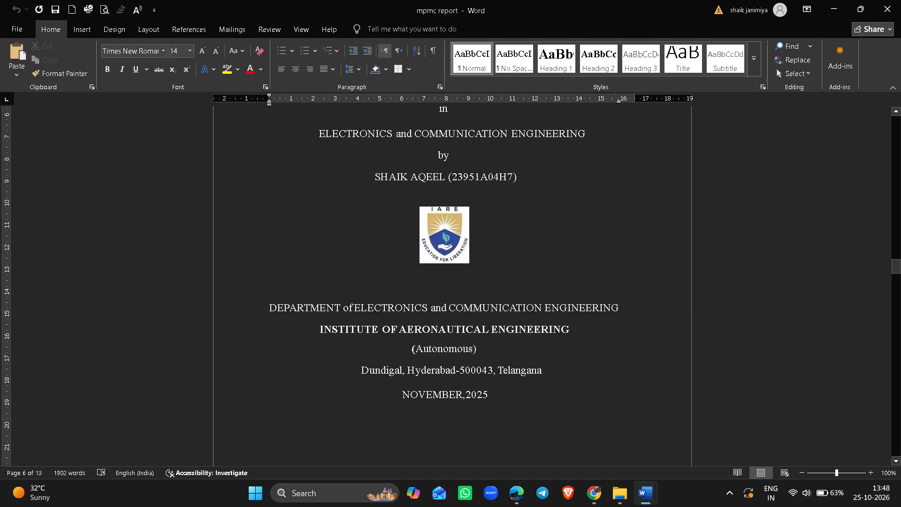
key("alt+Tab")
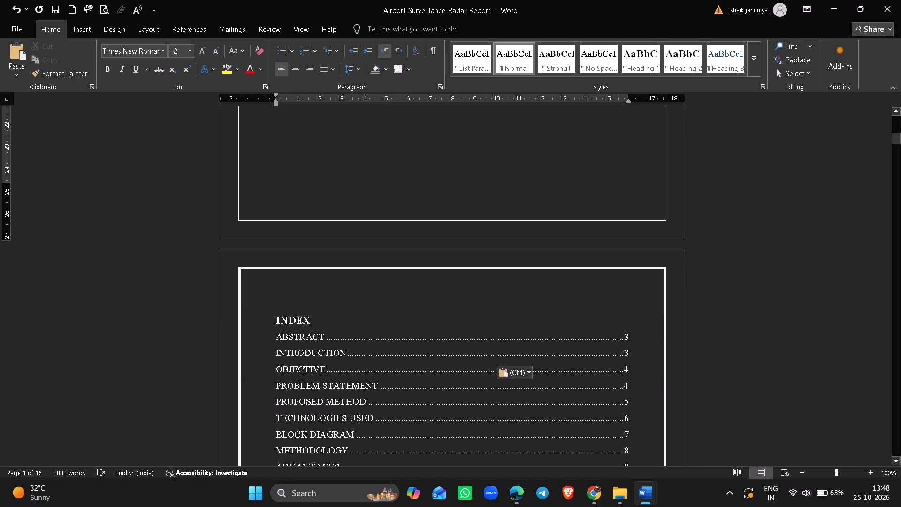
Insert two line breaks below the pasted cover text, after the NOVEMBER,2025 line.
key("Return")
key("Return")
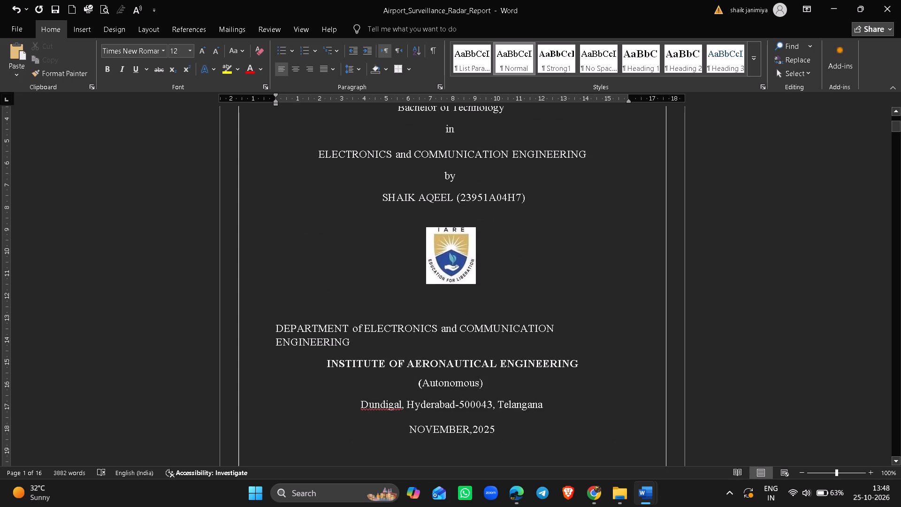
Check the font size and styling of the pasted cover lines, including the project title and the MICROPROCESSORS AND MICROCONTROLLERS line.
left_click_drag(502, 437, 455, 333)
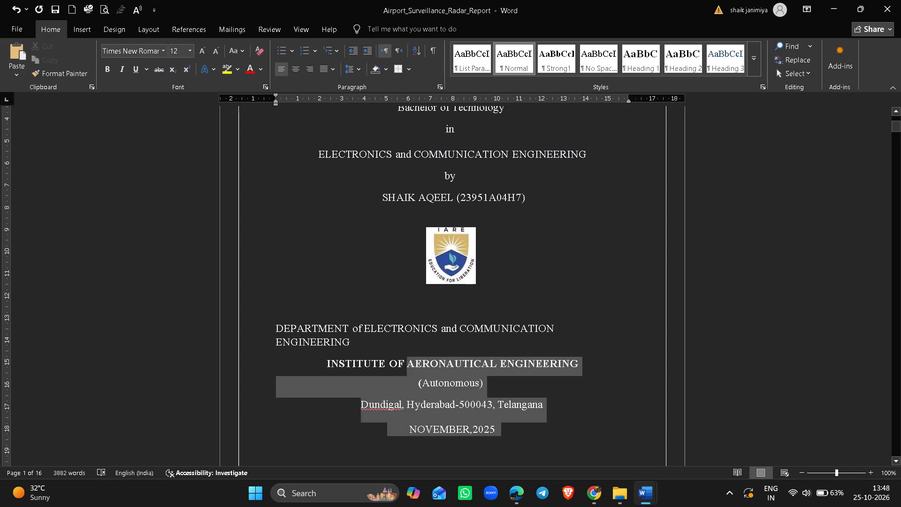
left_click_drag(455, 333, 411, 173)
left_click(523, 262)
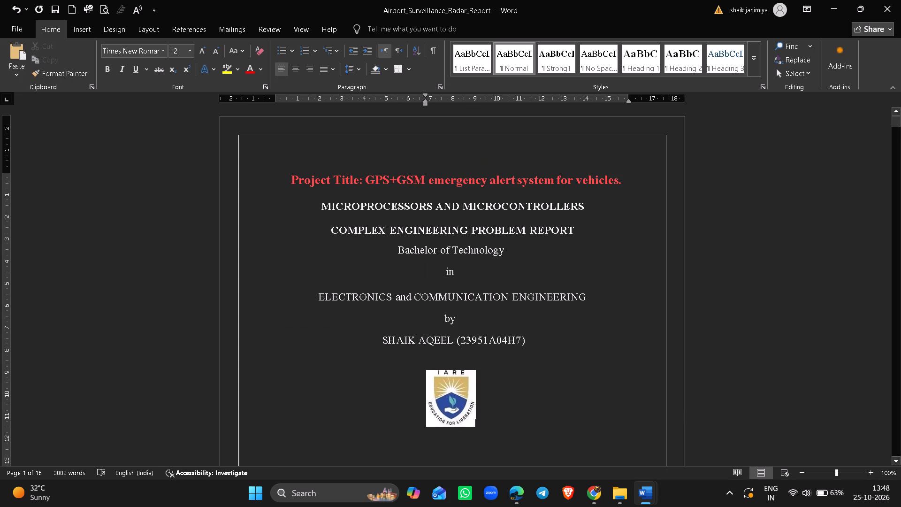
left_click_drag(628, 180, 305, 162)
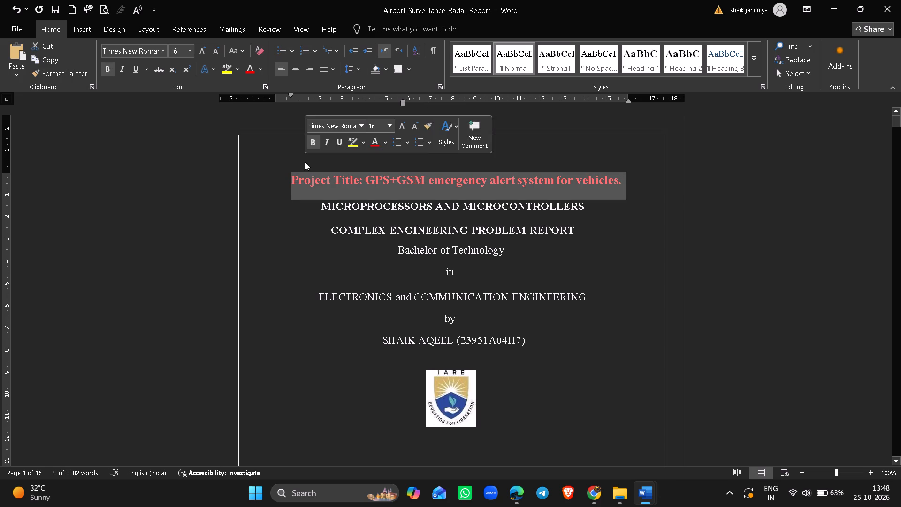
double_click(588, 204)
left_click_drag(588, 204, 465, 202)
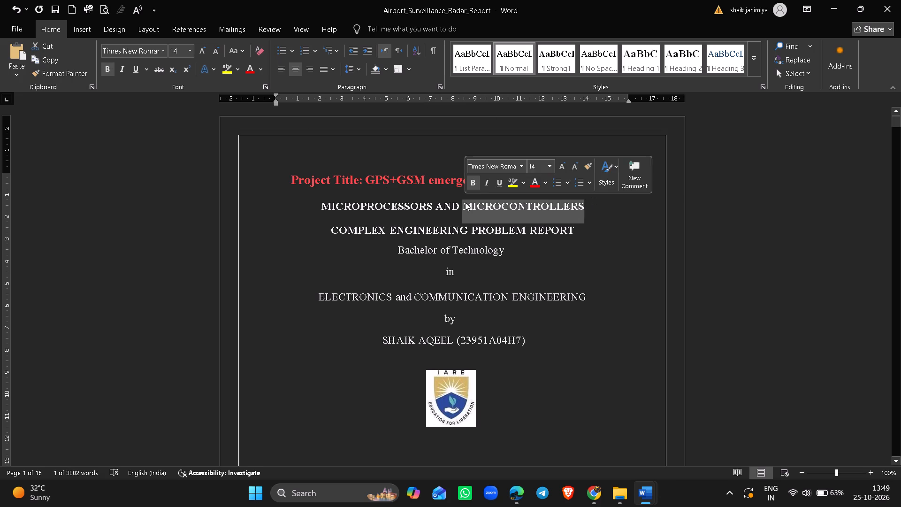
left_click(525, 250)
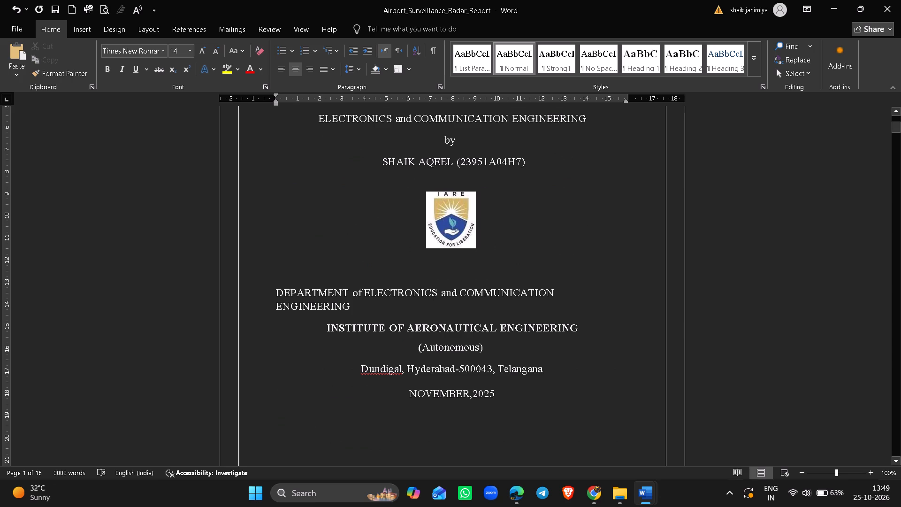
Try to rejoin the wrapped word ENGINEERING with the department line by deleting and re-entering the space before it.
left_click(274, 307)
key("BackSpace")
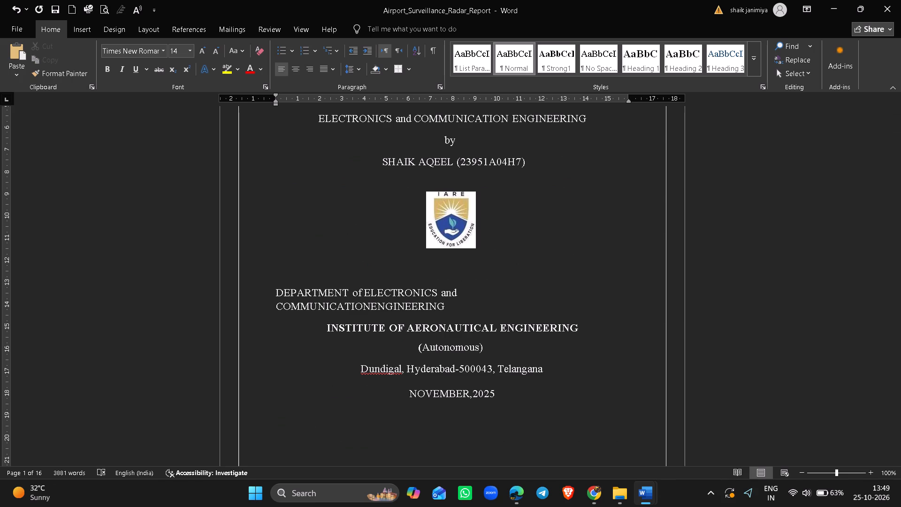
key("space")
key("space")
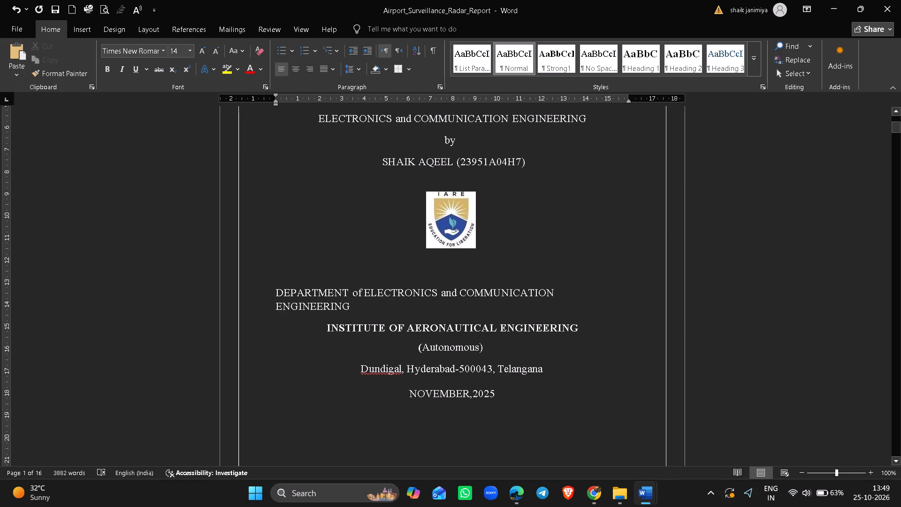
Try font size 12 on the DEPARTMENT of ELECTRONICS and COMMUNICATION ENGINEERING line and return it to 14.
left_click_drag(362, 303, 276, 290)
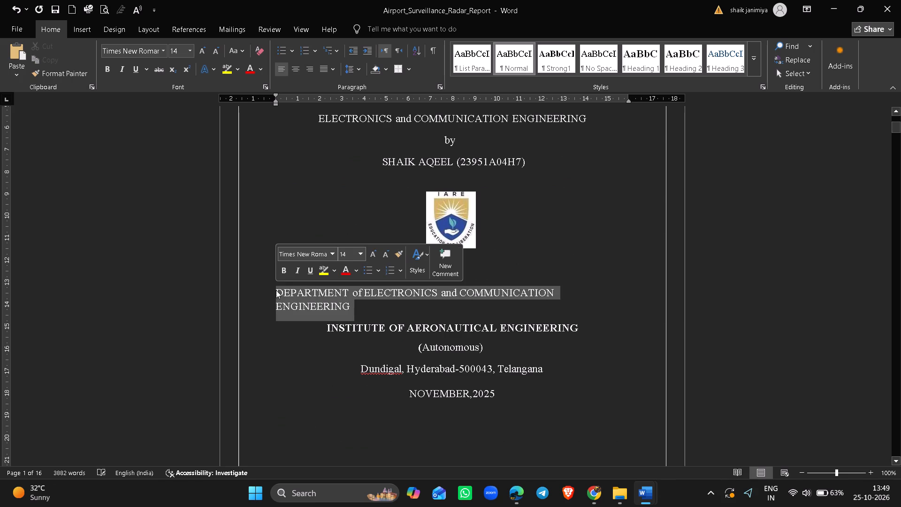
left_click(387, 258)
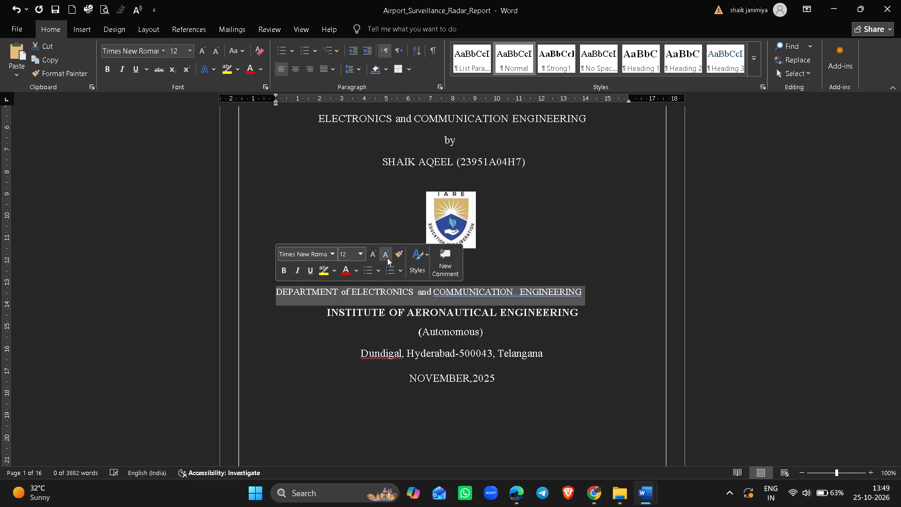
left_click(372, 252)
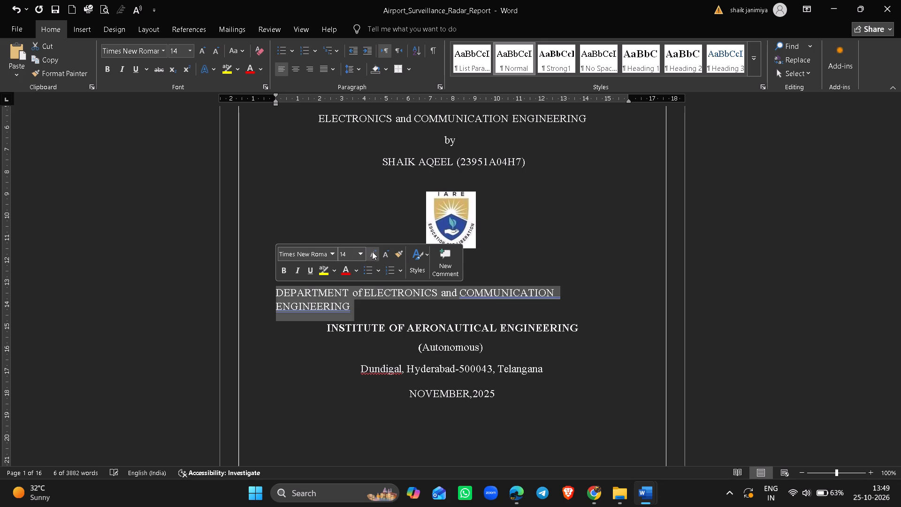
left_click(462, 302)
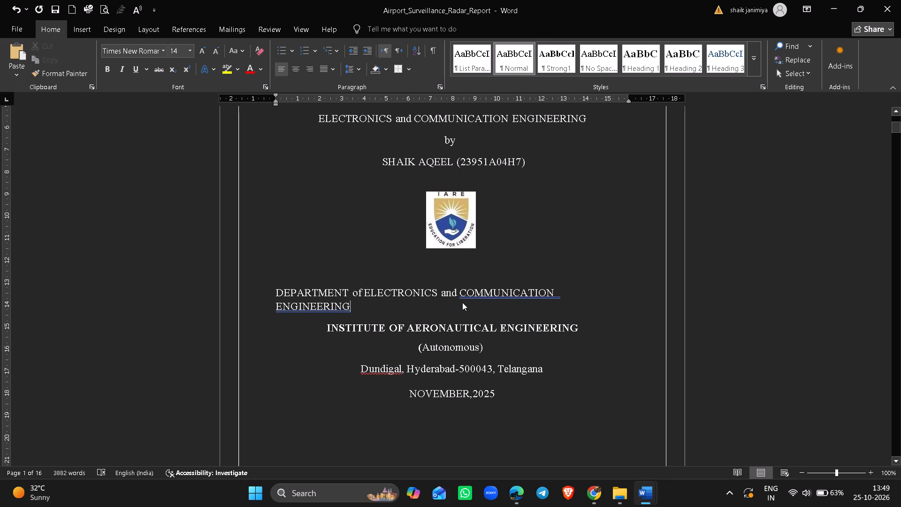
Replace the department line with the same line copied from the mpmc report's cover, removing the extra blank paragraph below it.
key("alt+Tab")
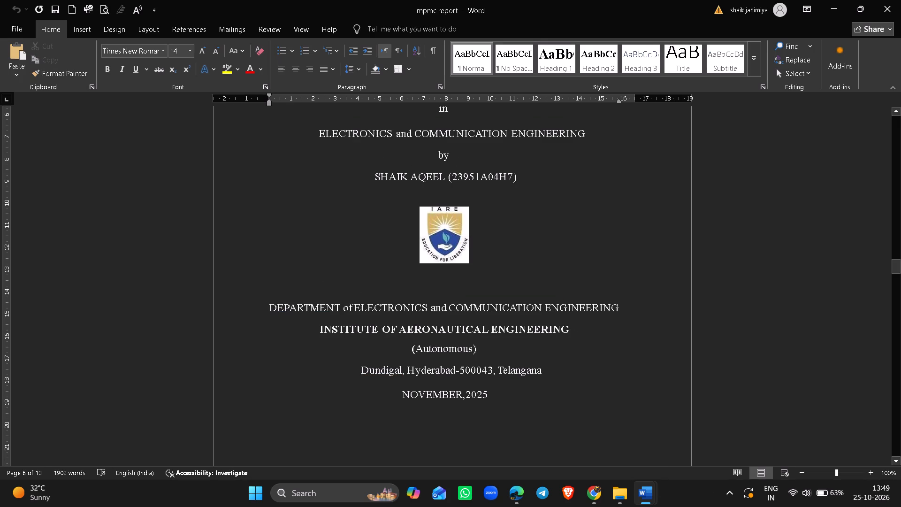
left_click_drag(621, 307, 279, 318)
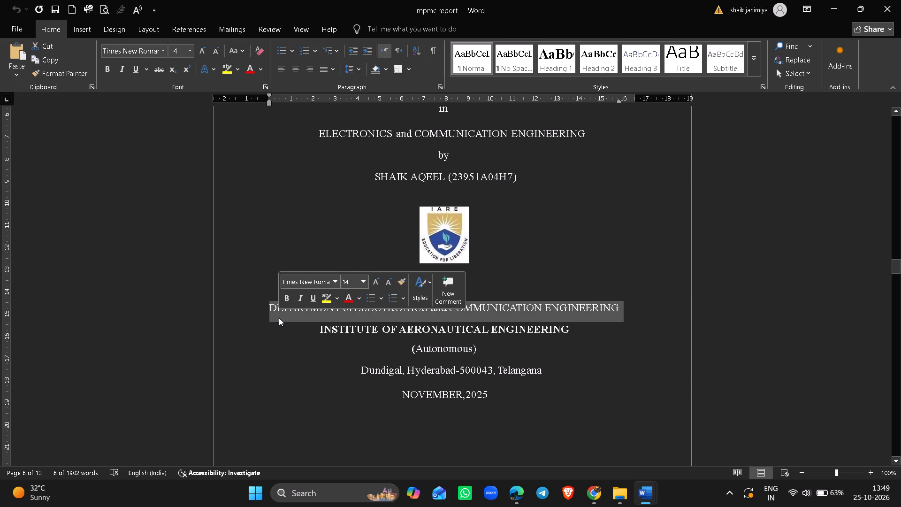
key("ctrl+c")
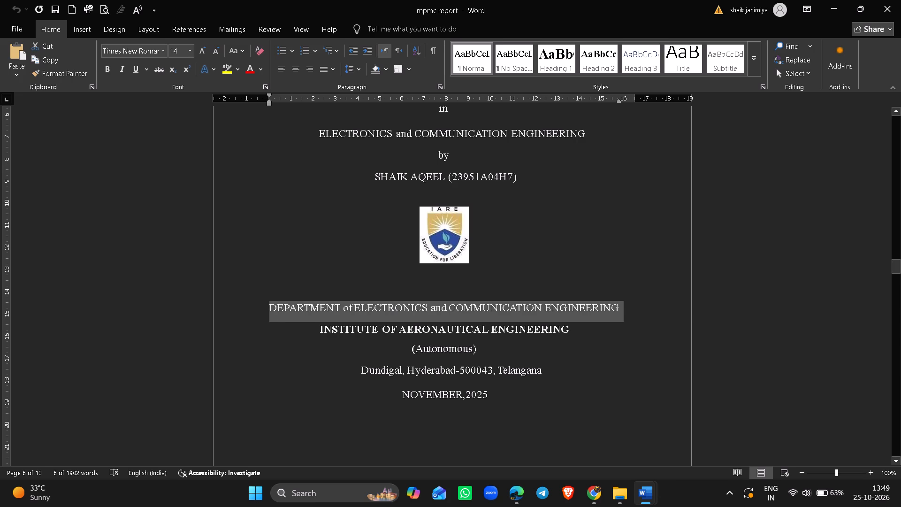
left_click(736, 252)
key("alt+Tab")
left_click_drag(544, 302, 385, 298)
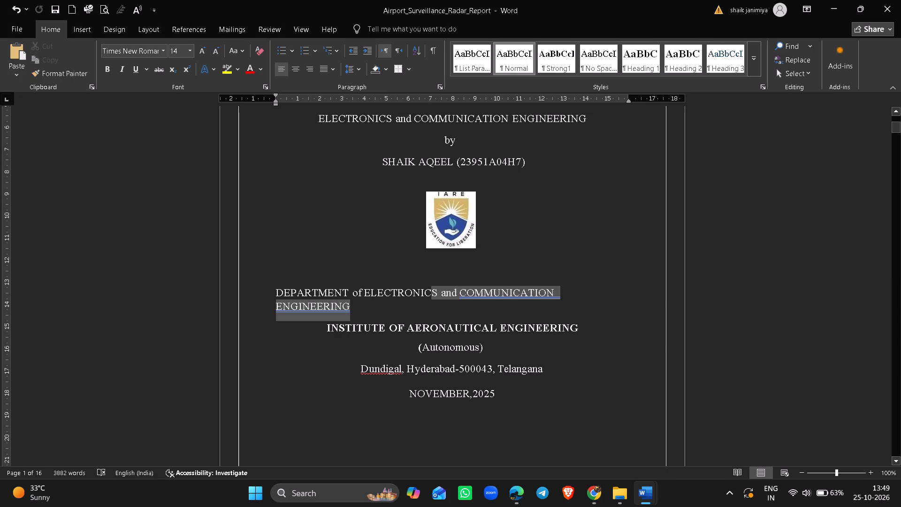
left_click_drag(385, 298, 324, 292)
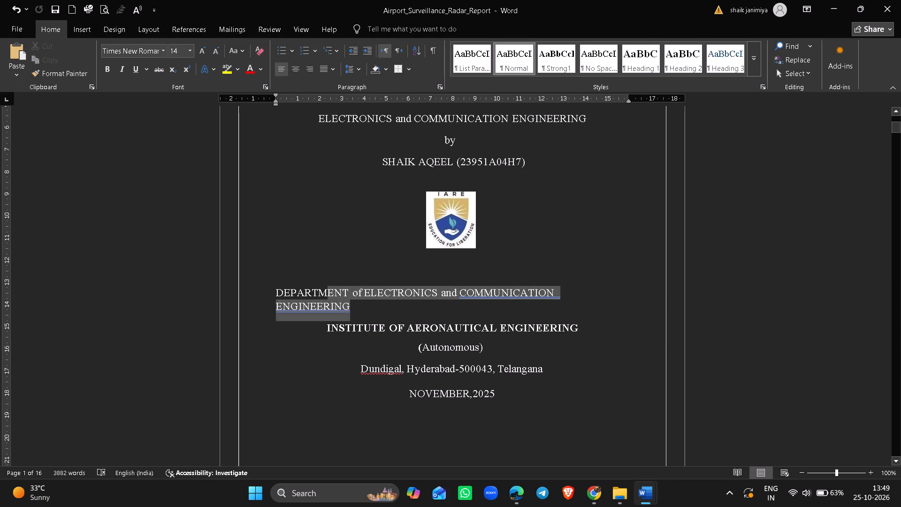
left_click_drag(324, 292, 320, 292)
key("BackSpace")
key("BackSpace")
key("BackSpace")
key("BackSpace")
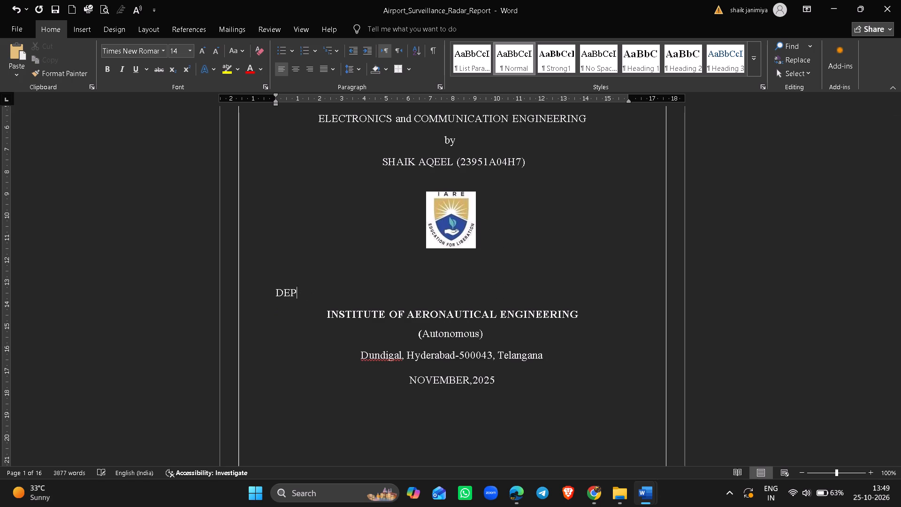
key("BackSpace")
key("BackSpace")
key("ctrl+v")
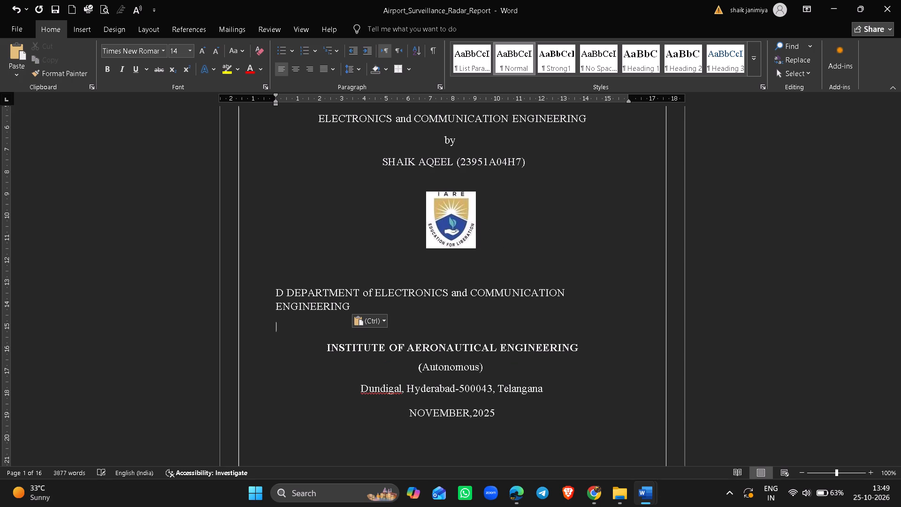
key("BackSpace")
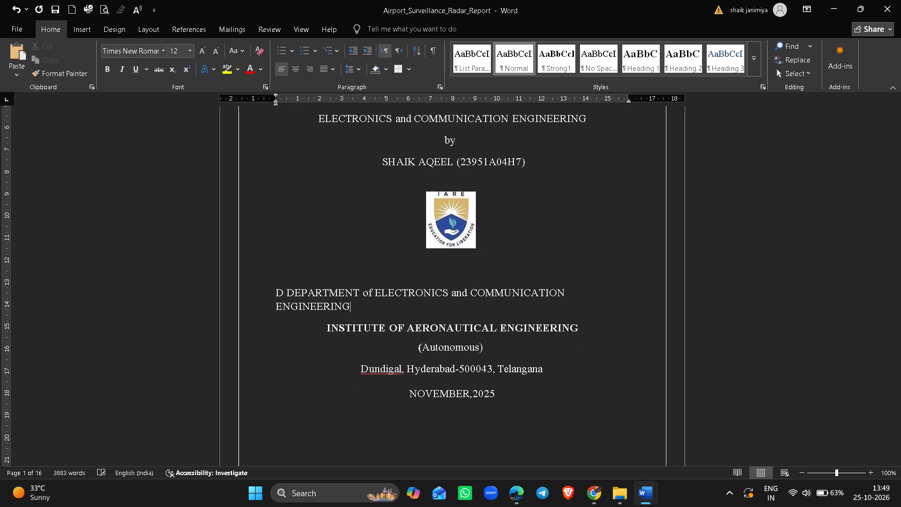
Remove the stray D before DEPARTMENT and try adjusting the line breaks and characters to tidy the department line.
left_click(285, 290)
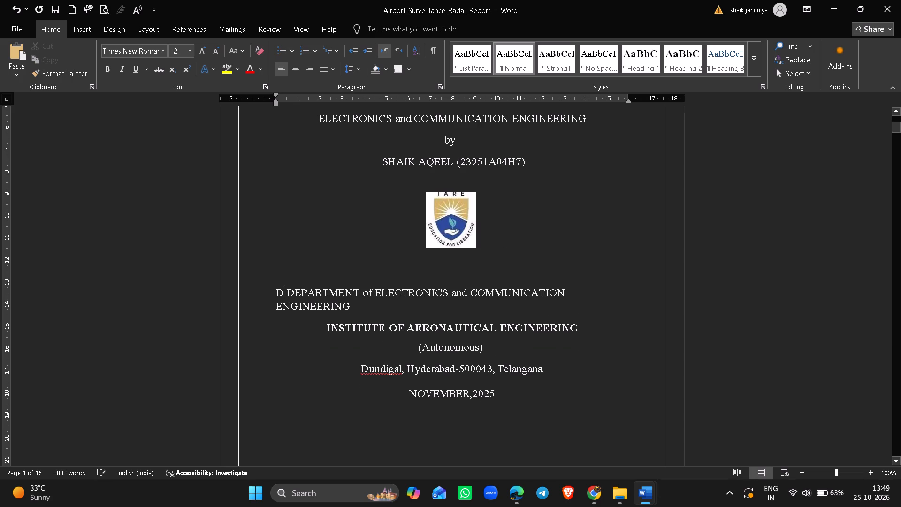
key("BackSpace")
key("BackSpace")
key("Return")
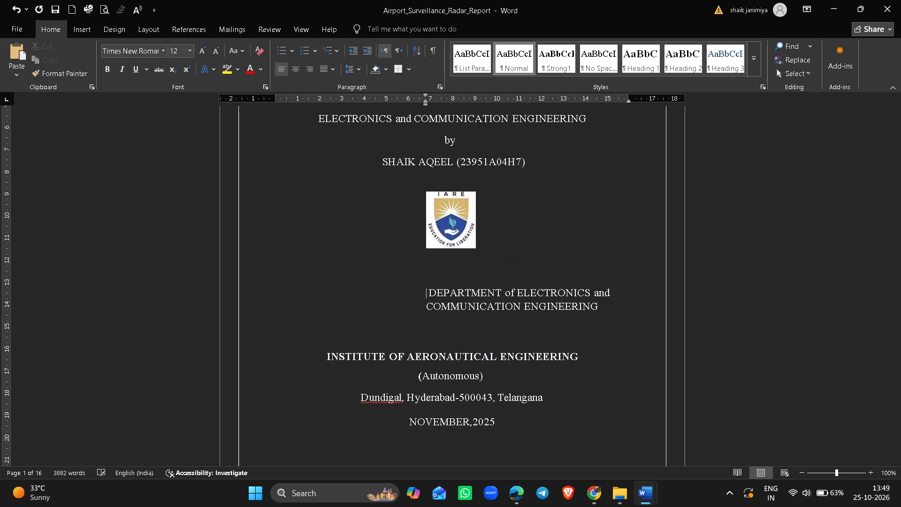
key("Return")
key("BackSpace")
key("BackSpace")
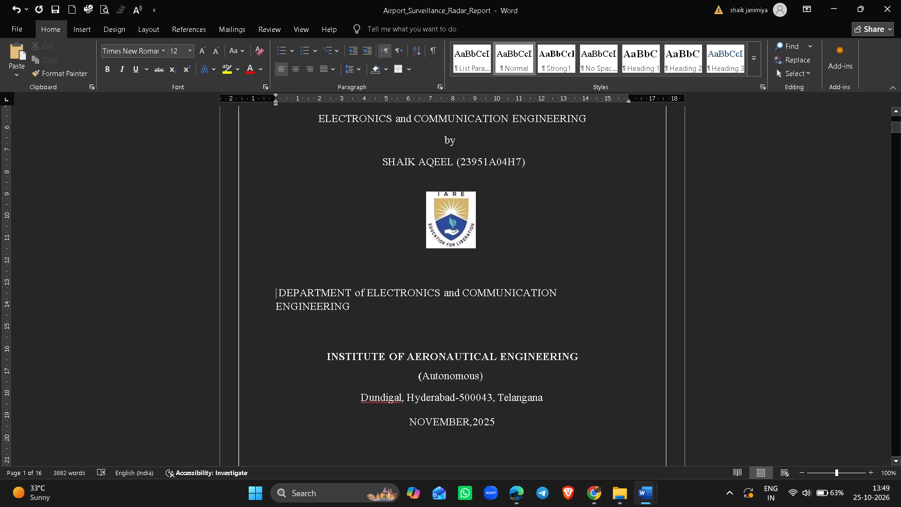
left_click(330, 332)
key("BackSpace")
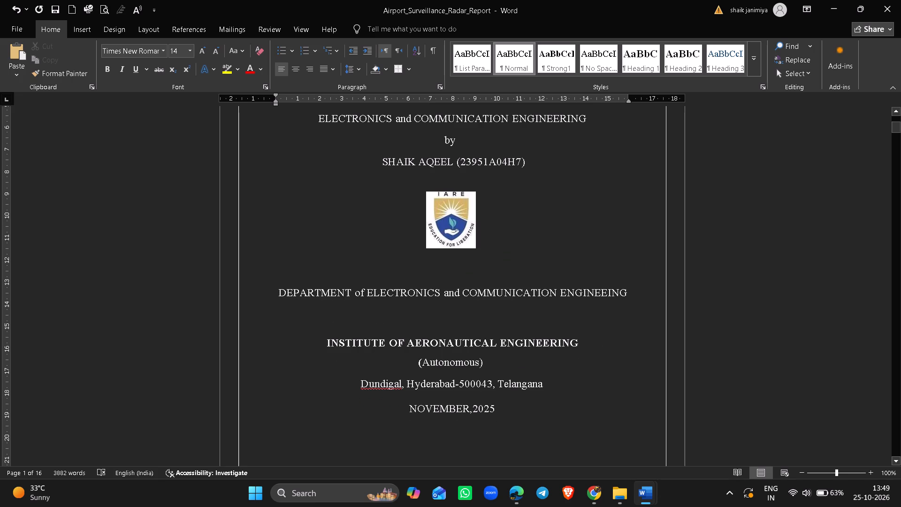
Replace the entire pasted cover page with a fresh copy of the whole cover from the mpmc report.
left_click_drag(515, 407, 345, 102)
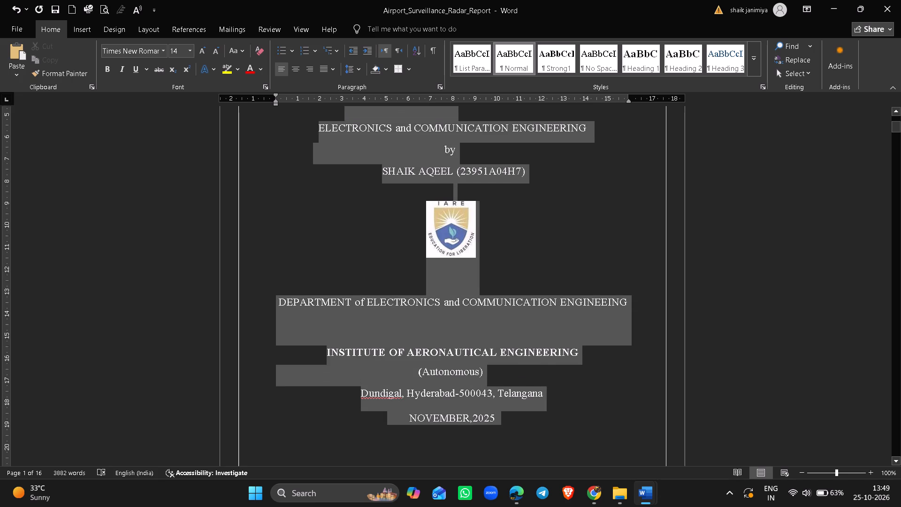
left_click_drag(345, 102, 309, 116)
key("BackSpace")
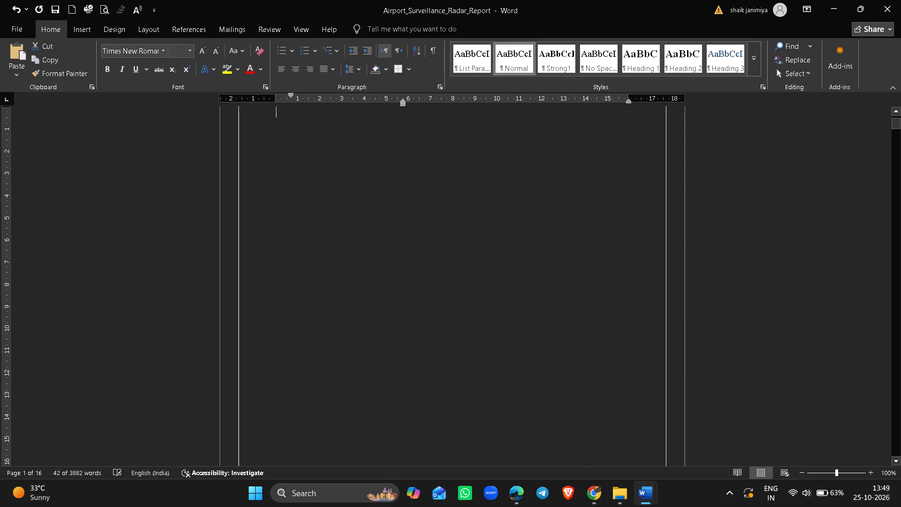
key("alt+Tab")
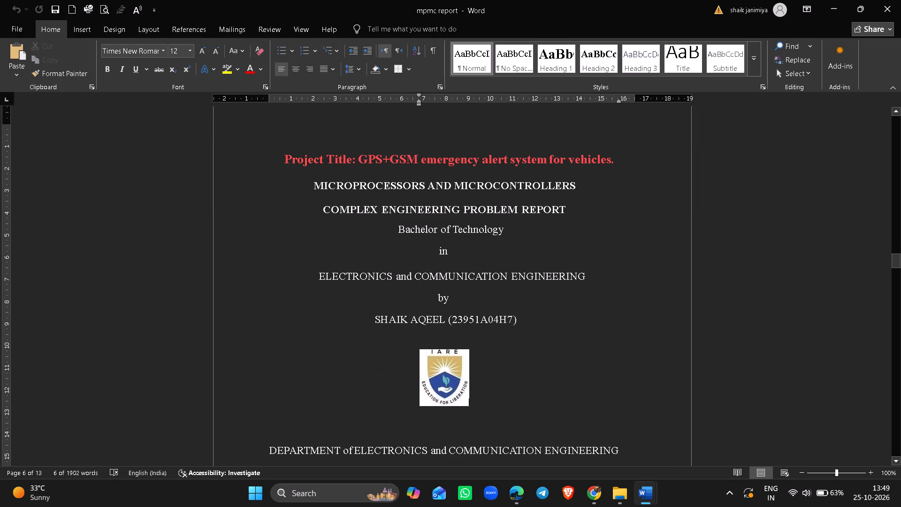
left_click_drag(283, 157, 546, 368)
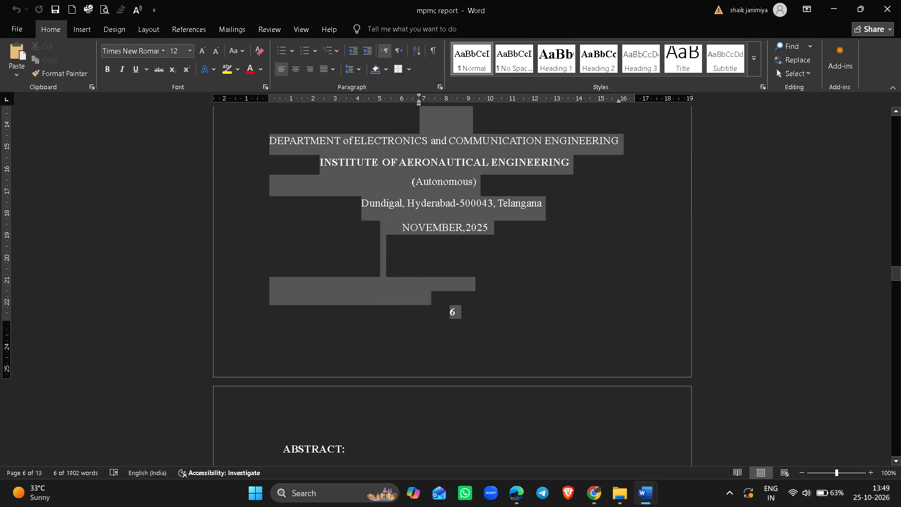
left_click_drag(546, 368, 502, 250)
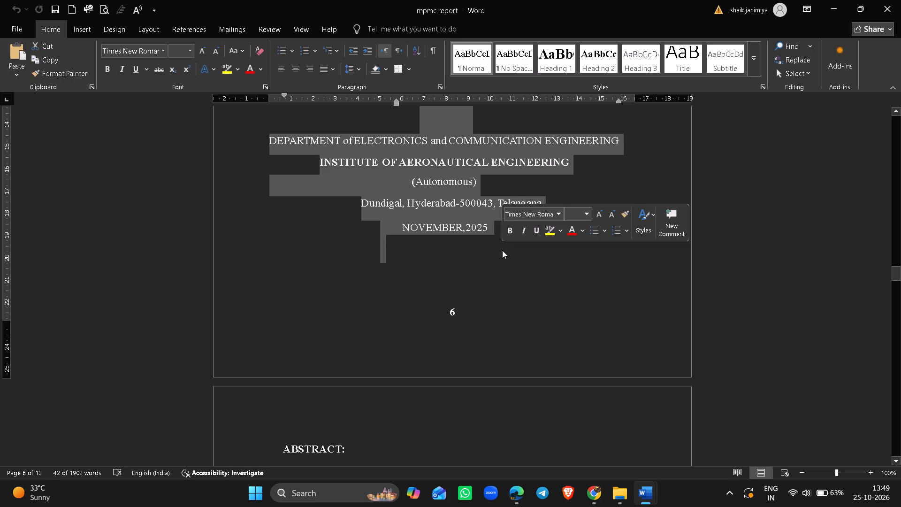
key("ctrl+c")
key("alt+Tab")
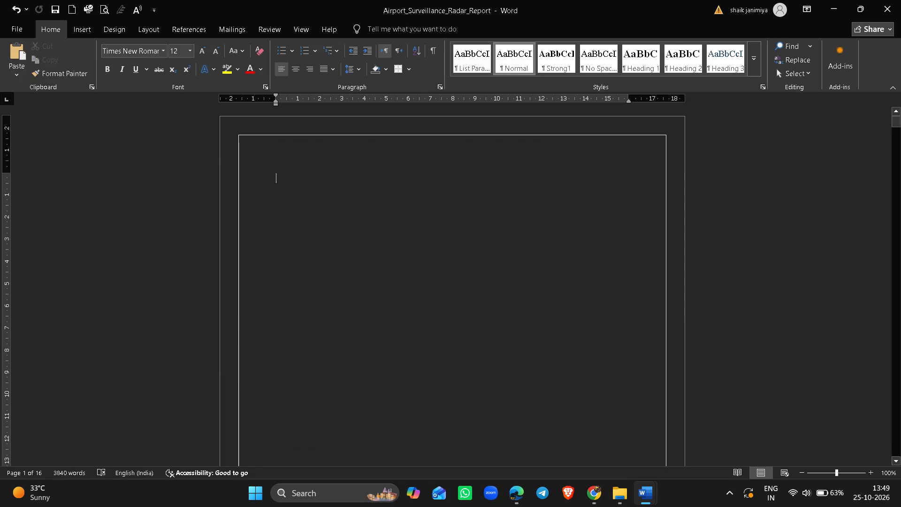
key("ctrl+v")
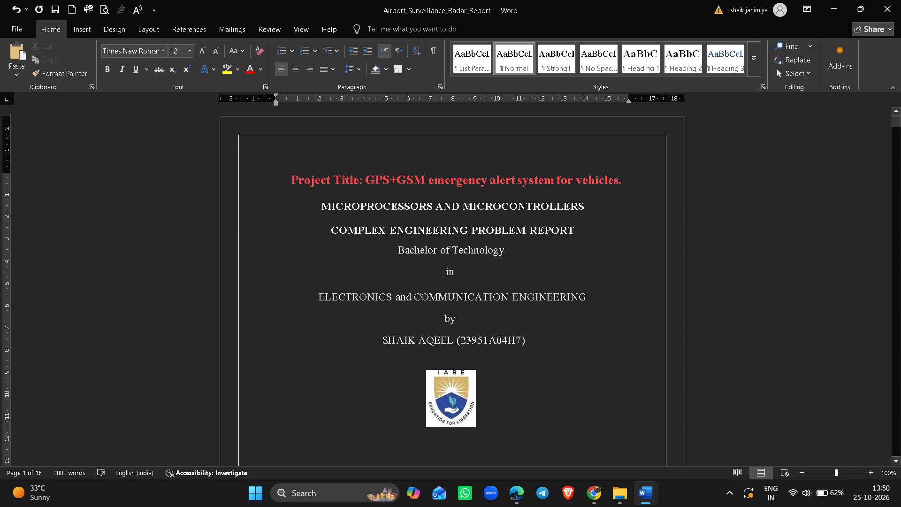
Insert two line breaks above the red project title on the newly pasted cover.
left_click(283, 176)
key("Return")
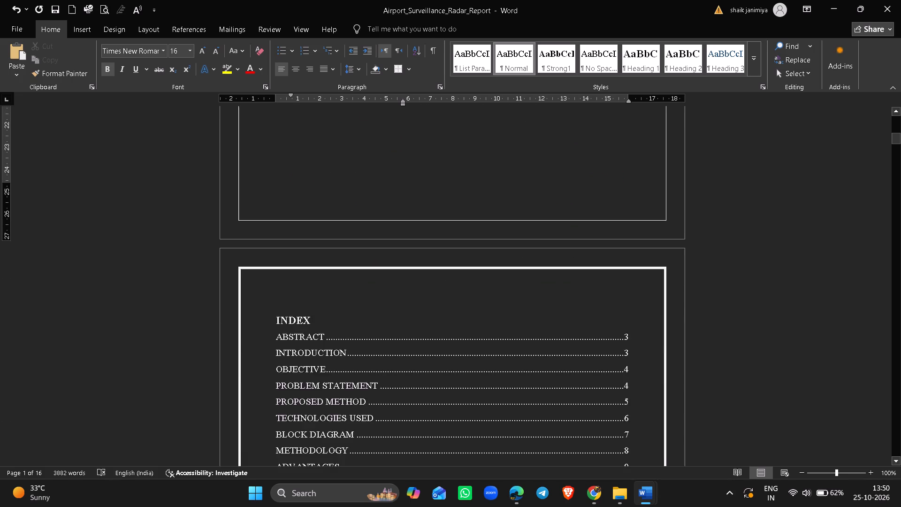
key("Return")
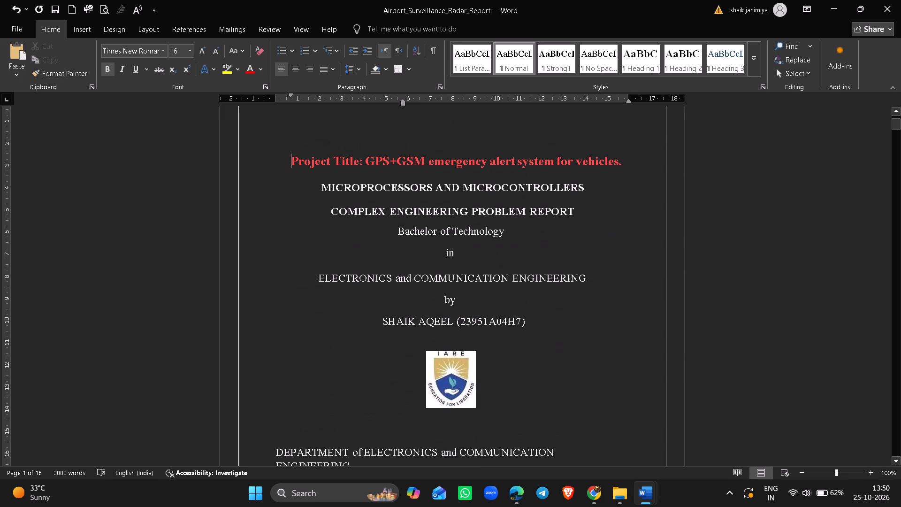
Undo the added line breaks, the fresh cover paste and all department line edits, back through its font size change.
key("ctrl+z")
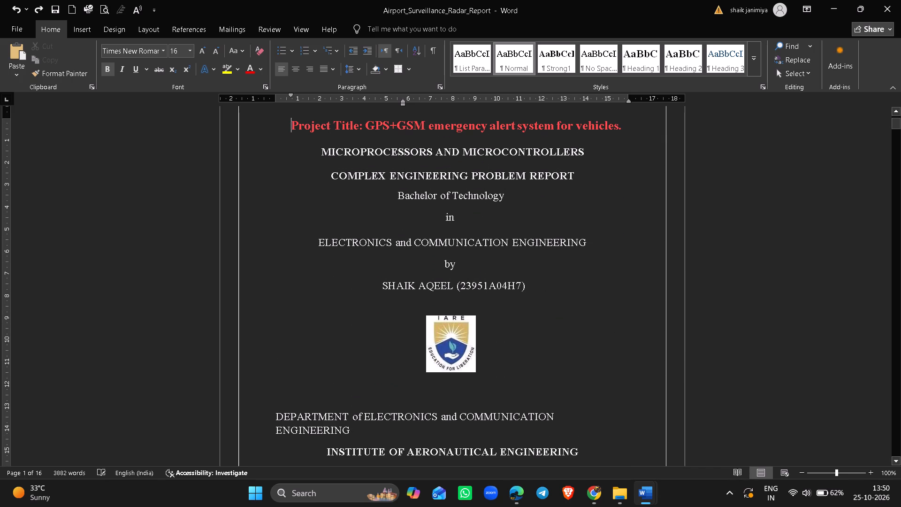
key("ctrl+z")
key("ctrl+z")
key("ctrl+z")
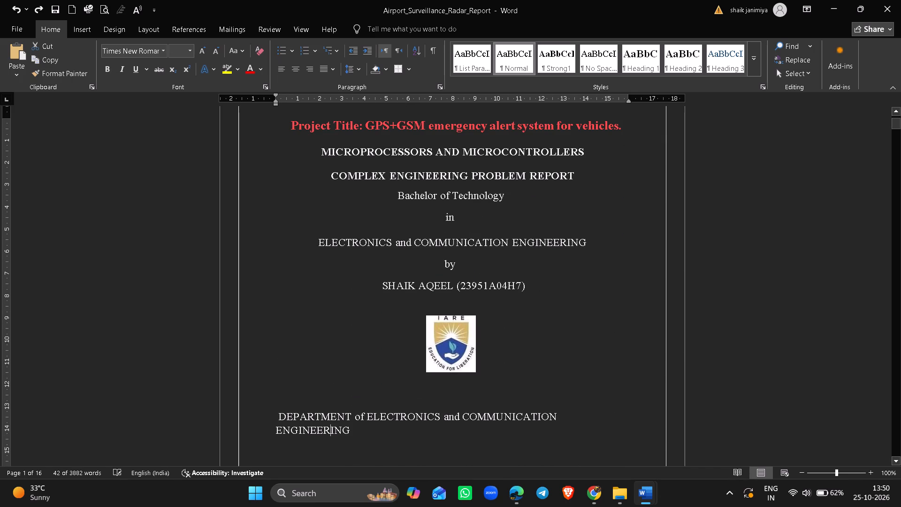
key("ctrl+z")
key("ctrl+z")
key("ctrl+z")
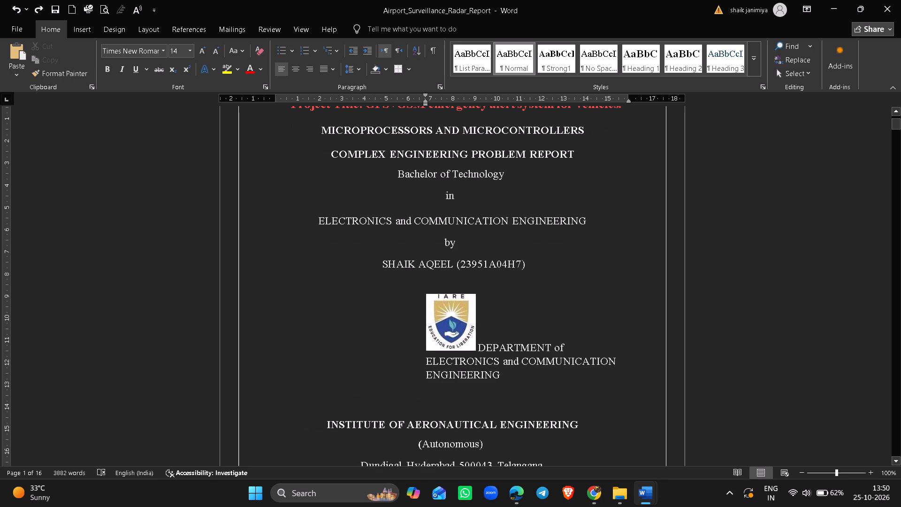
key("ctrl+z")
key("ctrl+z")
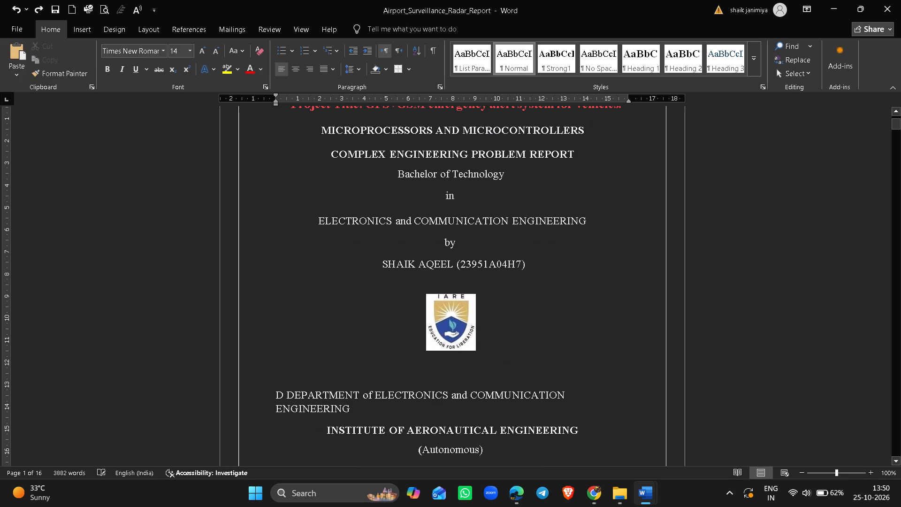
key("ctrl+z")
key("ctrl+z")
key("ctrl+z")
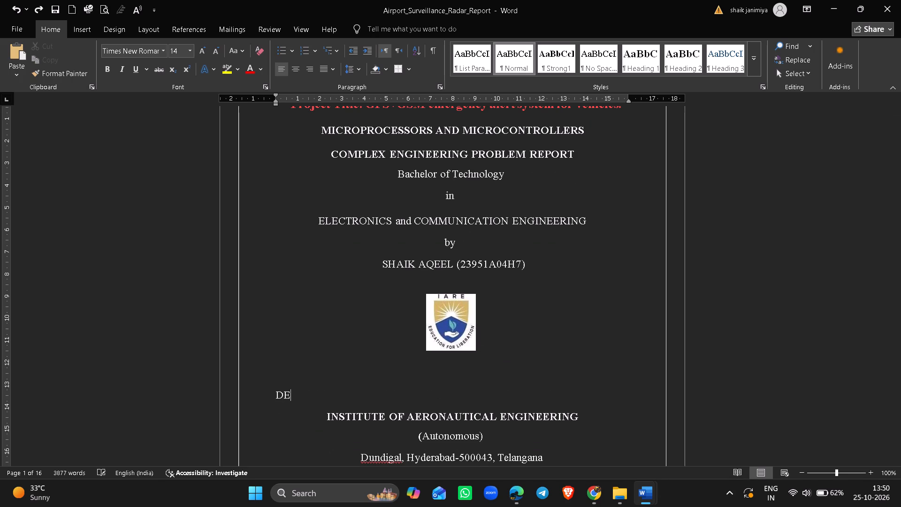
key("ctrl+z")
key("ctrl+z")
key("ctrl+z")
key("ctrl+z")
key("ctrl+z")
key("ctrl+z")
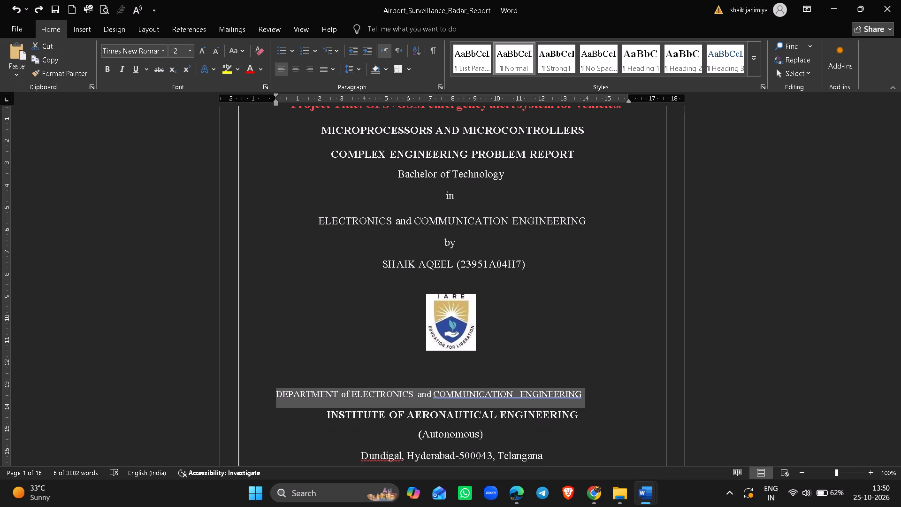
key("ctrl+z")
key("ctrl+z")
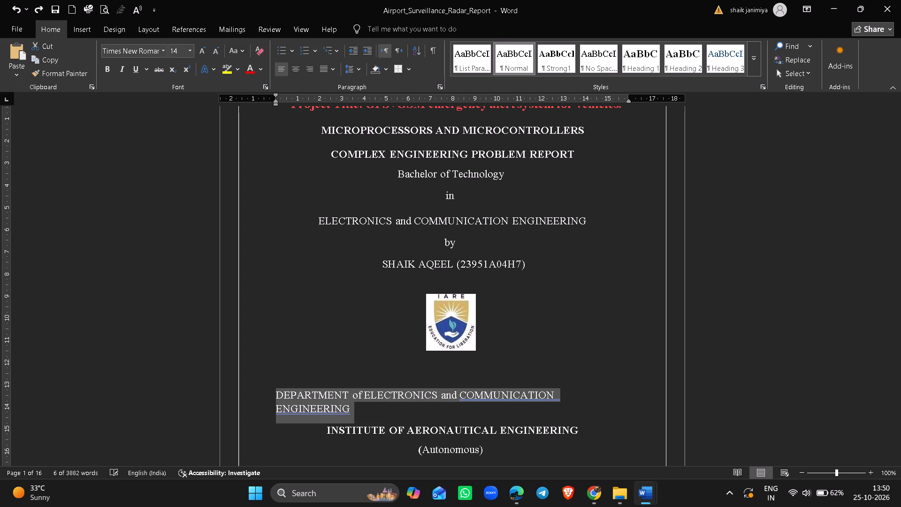
Undo the remaining edits and the first cover paste to restore the original Micro Wave and Radar Engineering cover.
key("ctrl+z")
key("ctrl+z")
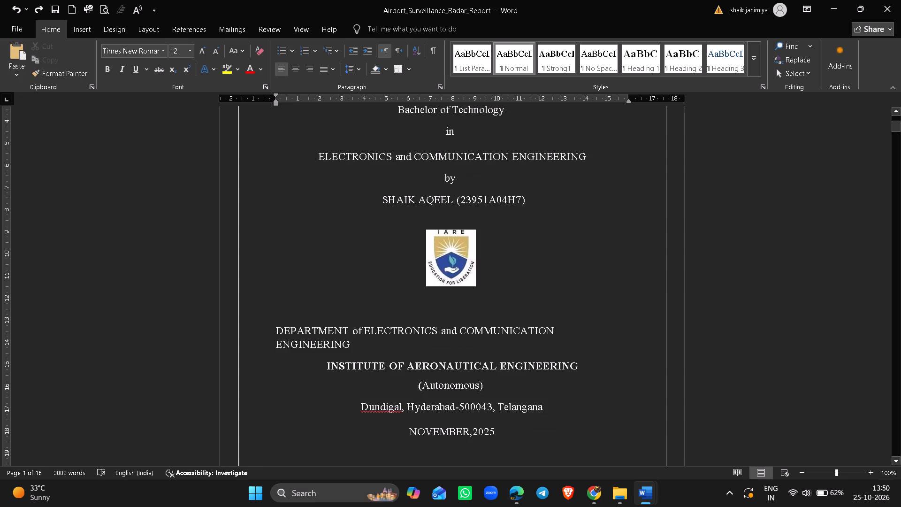
key("ctrl+z")
key("ctrl+z")
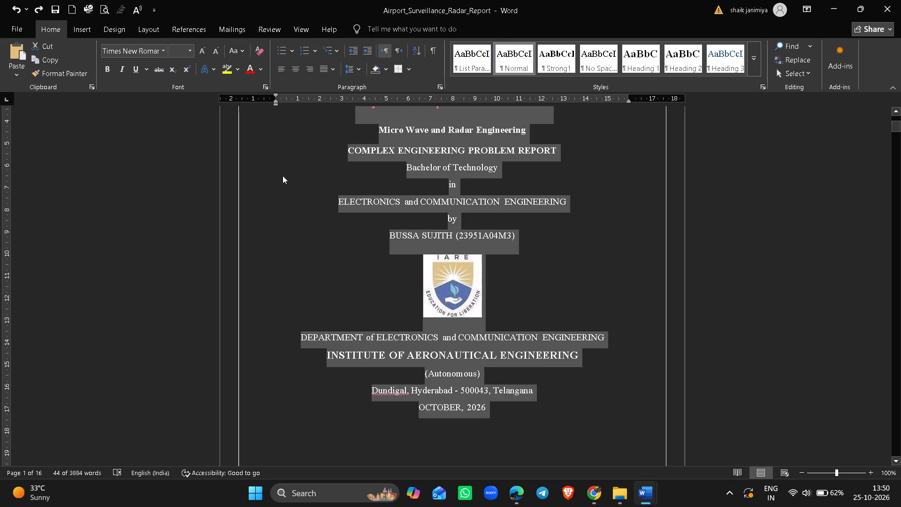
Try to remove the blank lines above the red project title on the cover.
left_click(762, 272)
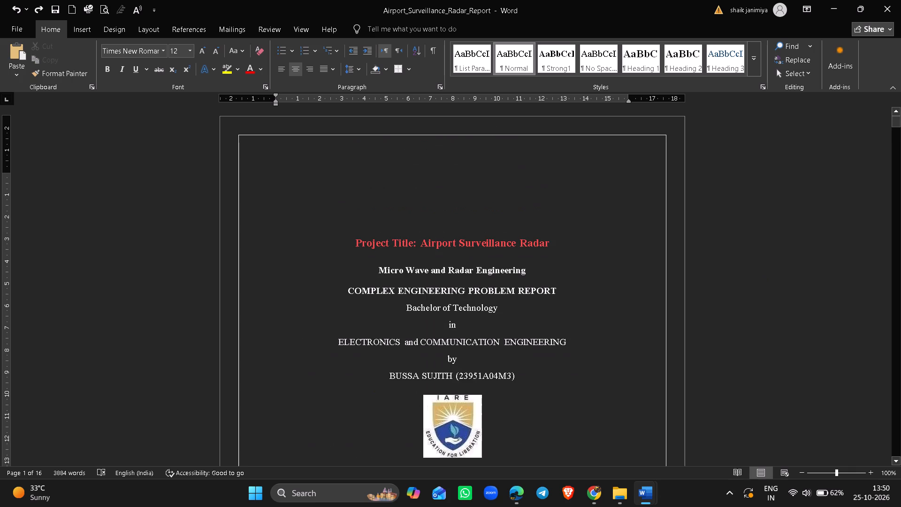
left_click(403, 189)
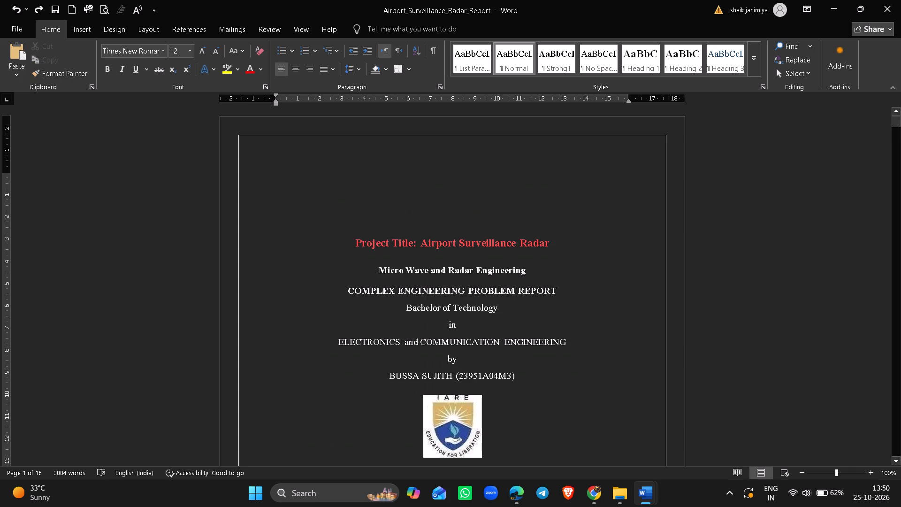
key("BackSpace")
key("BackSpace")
Check the title's font size in the mpmc report and set the Airport Surveillance Radar project title to size 16.
left_click_drag(565, 240, 370, 240)
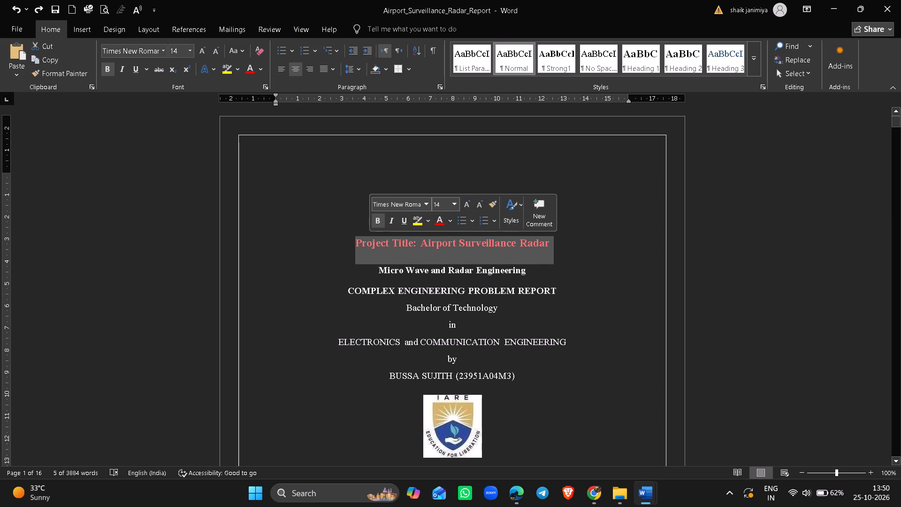
left_click(736, 332)
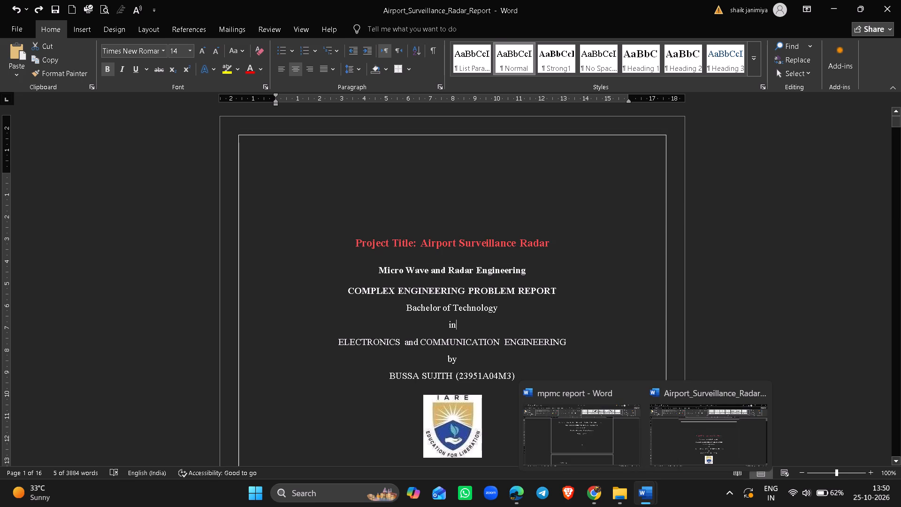
key("alt+Tab")
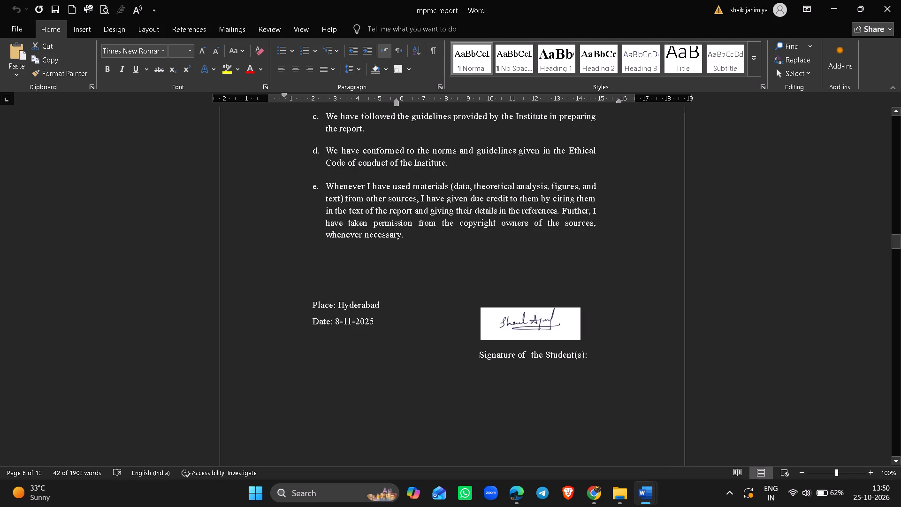
left_click(577, 230)
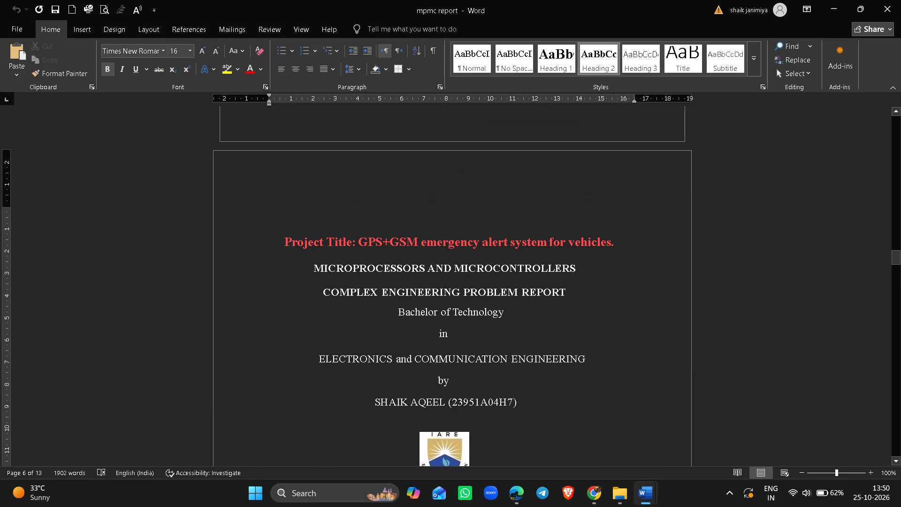
left_click_drag(617, 244, 284, 226)
left_click(795, 247, "alt")
key("alt+Tab")
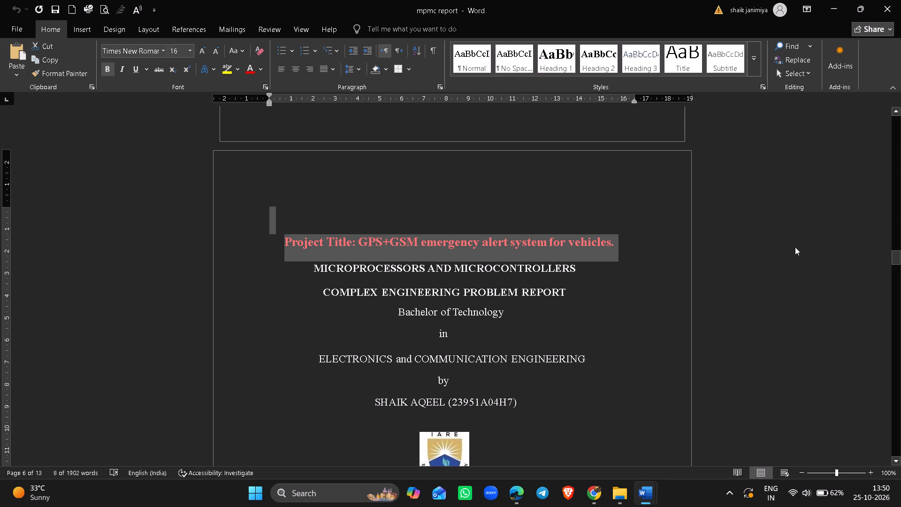
left_click_drag(583, 248, 340, 244)
left_click(437, 210)
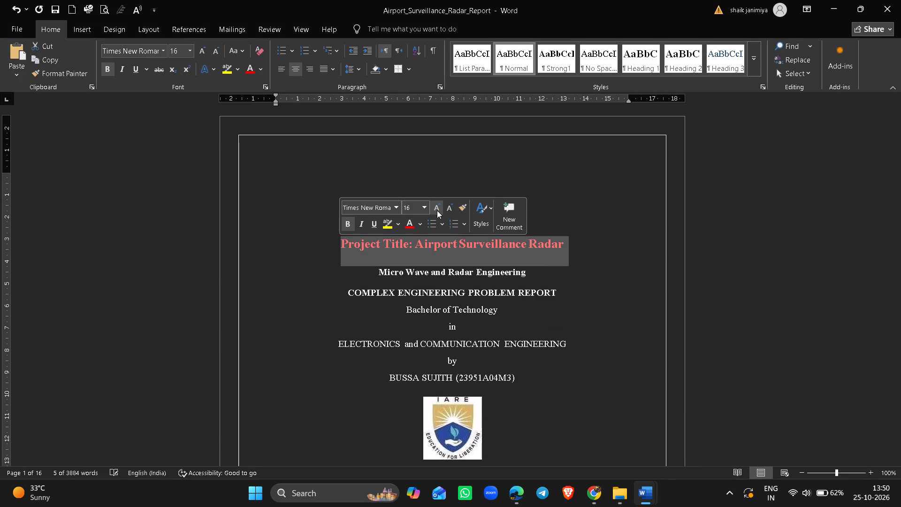
left_click(770, 245)
Move the whole cover block, from the red project title through the logo to the date line, up above the blank lines.
left_click(480, 275)
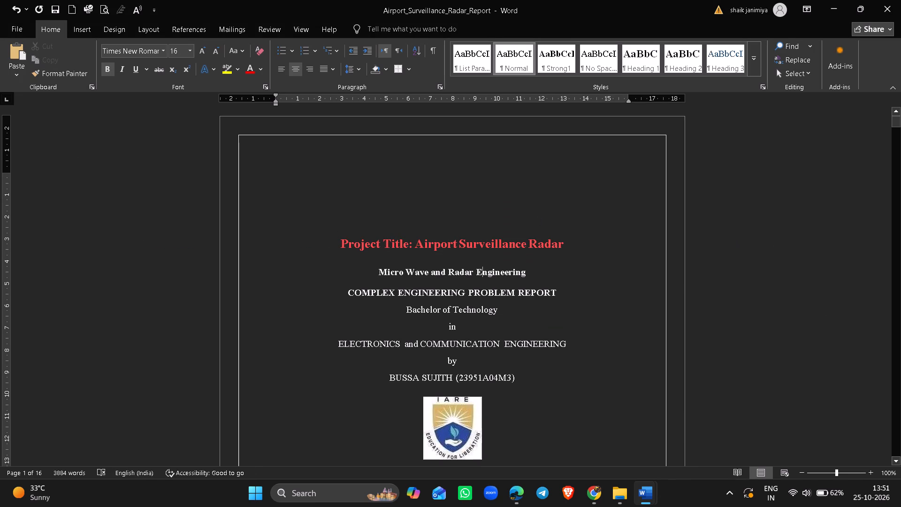
left_click_drag(336, 240, 526, 454)
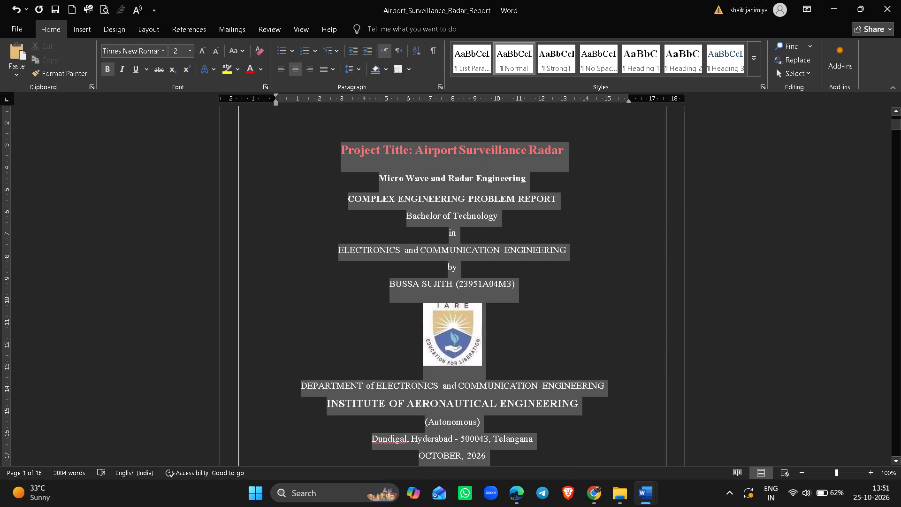
left_click_drag(526, 454, 547, 328)
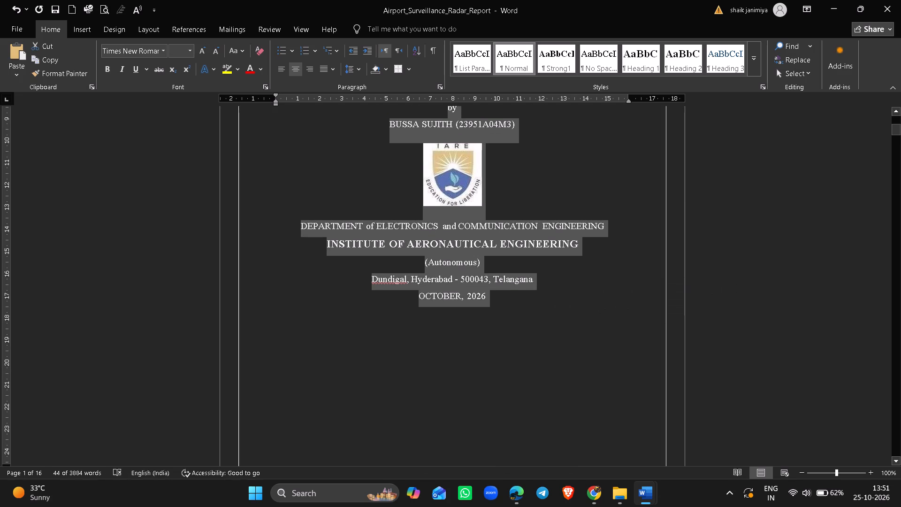
left_click(450, 163)
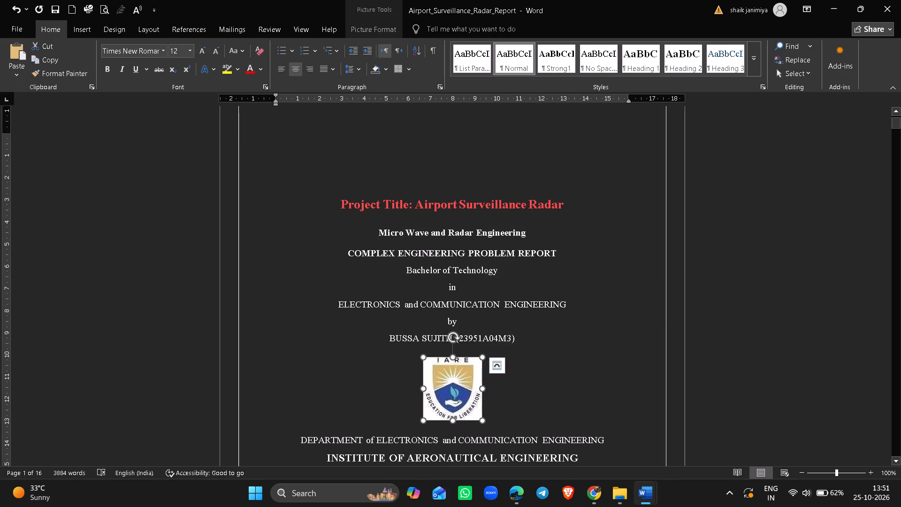
left_click_drag(341, 204, 526, 404)
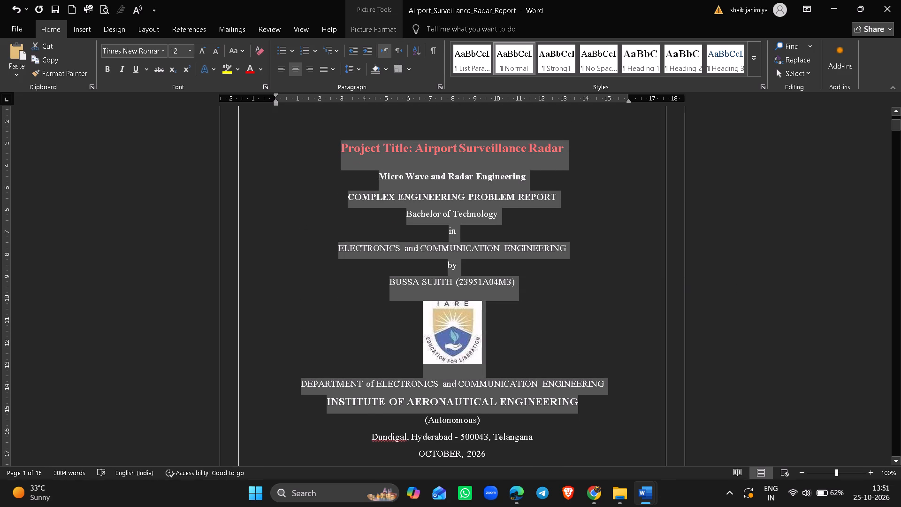
left_click_drag(526, 404, 530, 450)
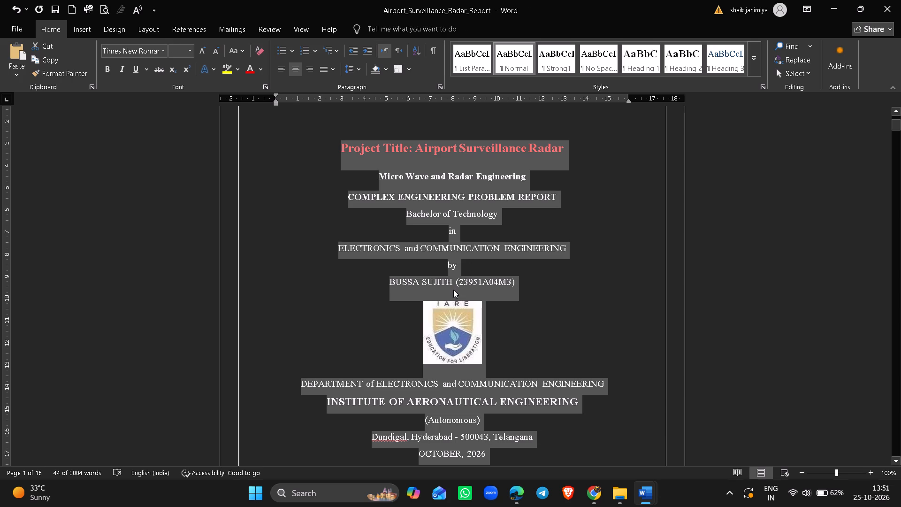
left_click_drag(454, 286, 447, 146)
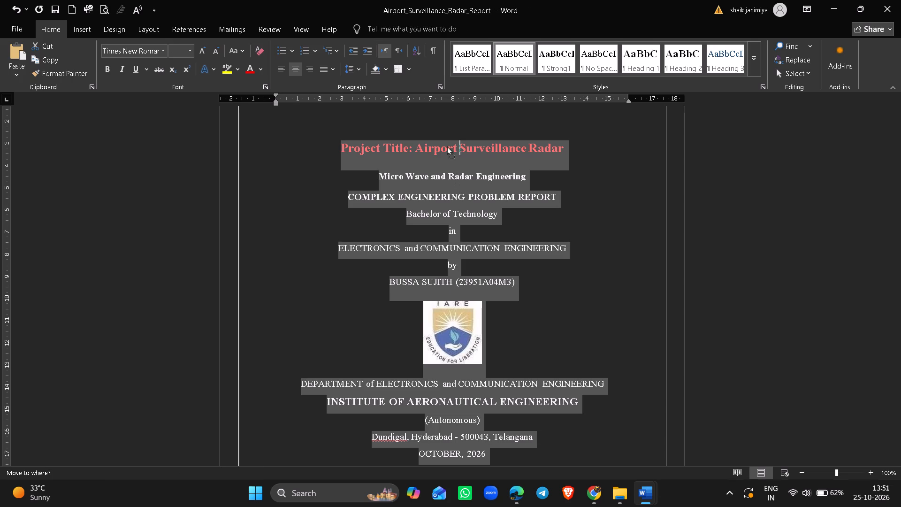
left_click_drag(447, 146, 445, 134)
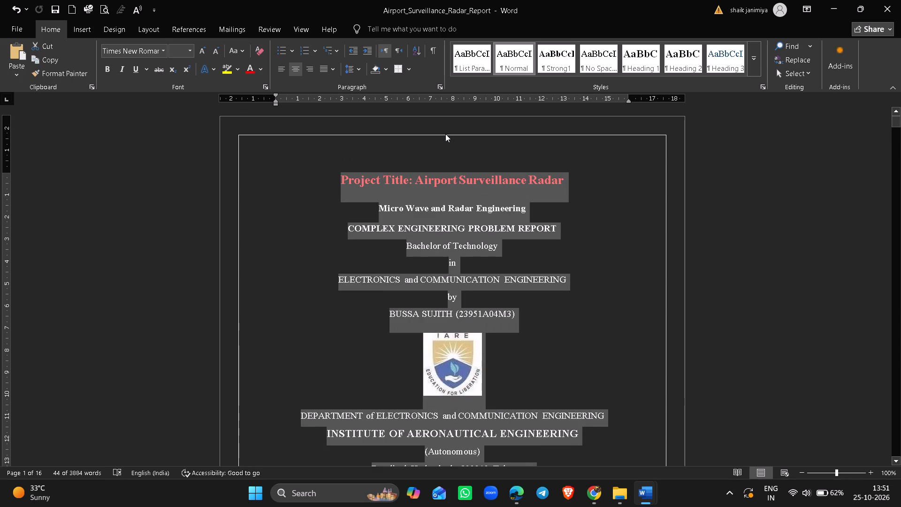
left_click(753, 265)
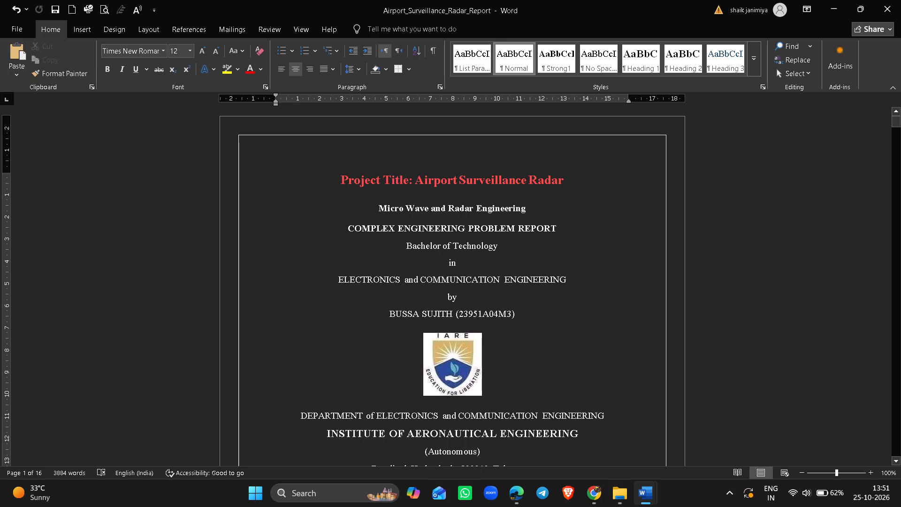
left_click_drag(572, 183, 570, 183)
left_click_drag(570, 183, 347, 197)
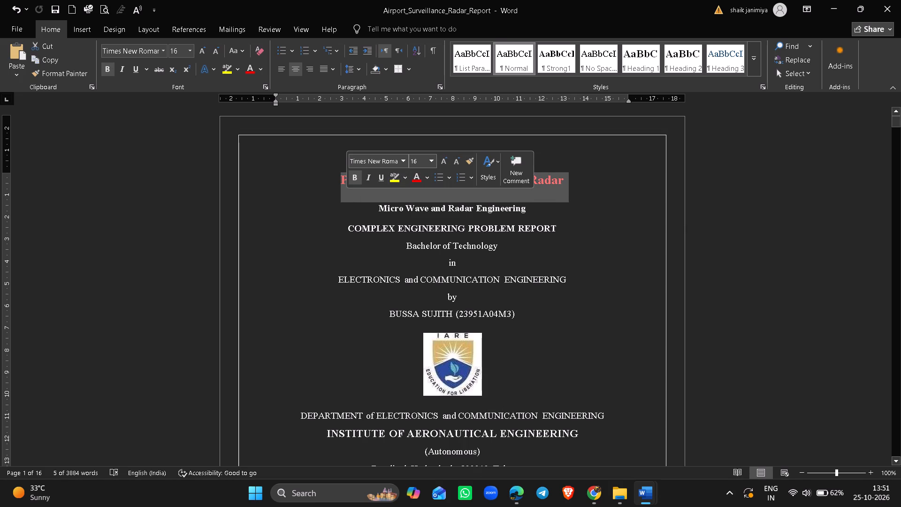
left_click(763, 214)
key("alt+Tab")
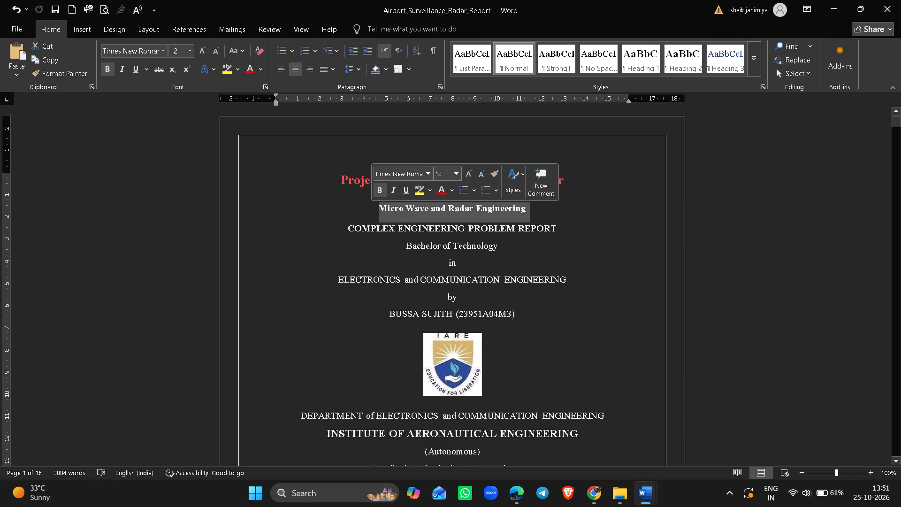
left_click(466, 173)
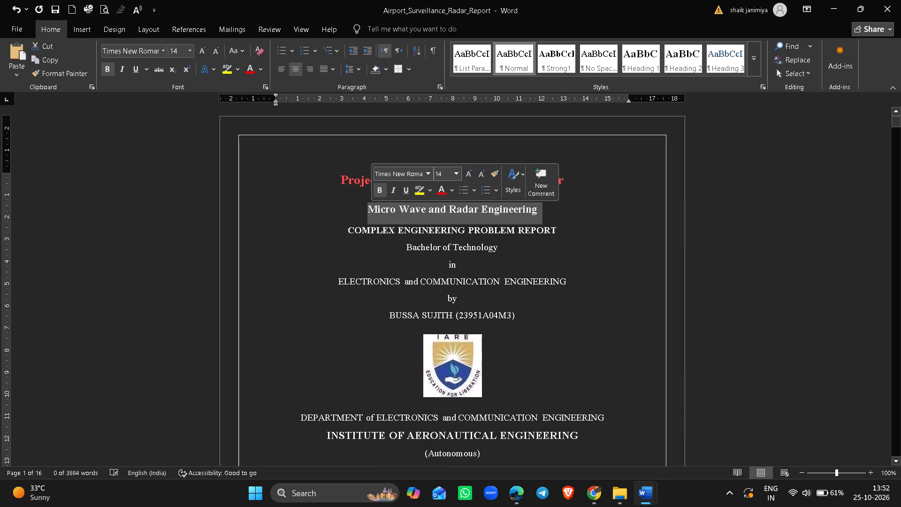
left_click_drag(578, 230, 339, 243)
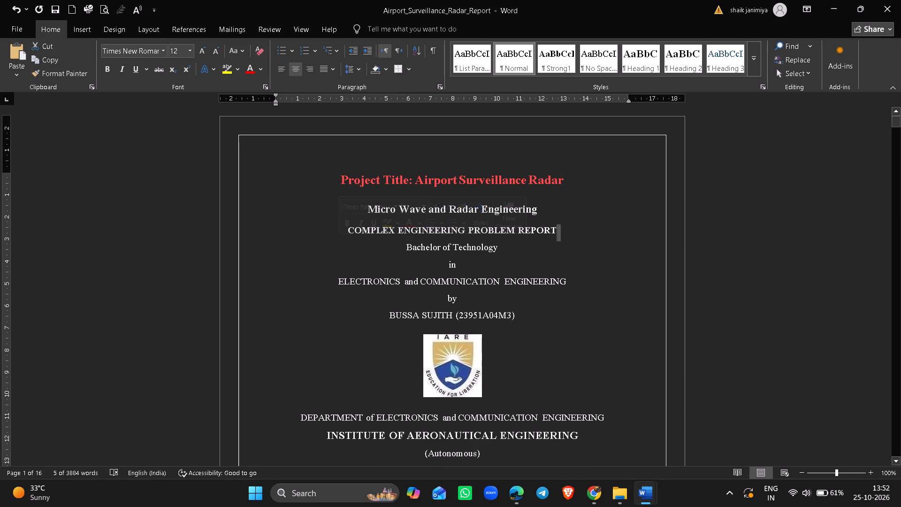
left_click(569, 247)
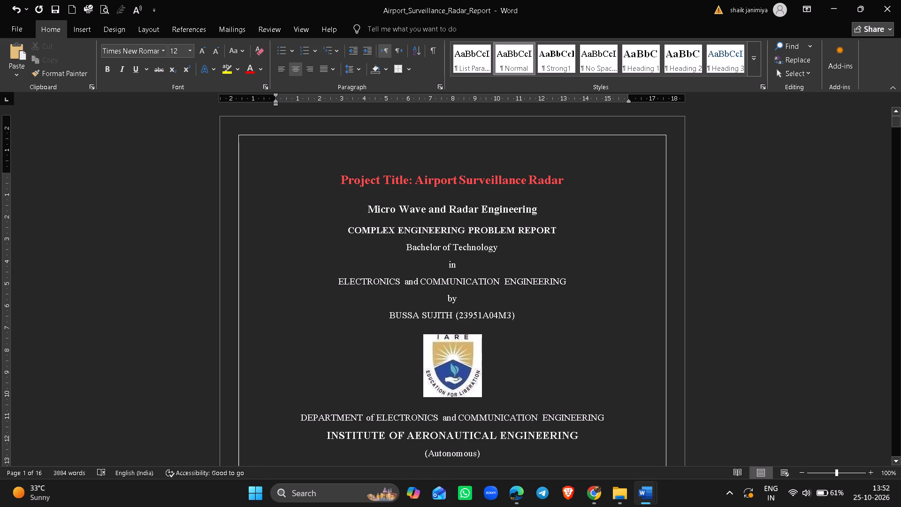
Replace the student's name below "by" on the cover with the student name shown on the mpmc report's cover.
left_click(452, 315)
key("BackSpace")
key("BackSpace")
key("BackSpace")
key("BackSpace")
key("BackSpace")
key("BackSpace")
key("BackSpace")
key("BackSpace")
key("BackSpace")
key("BackSpace")
key("BackSpace")
key("BackSpace")
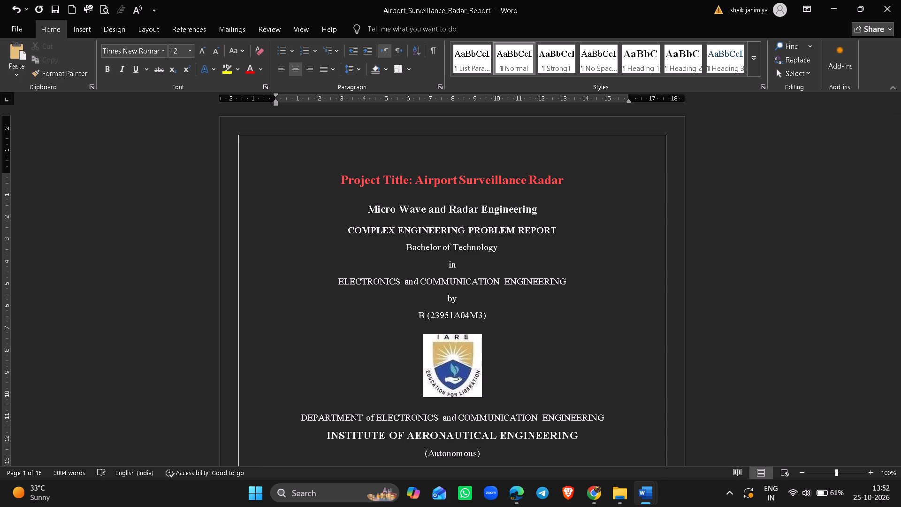
key("BackSpace")
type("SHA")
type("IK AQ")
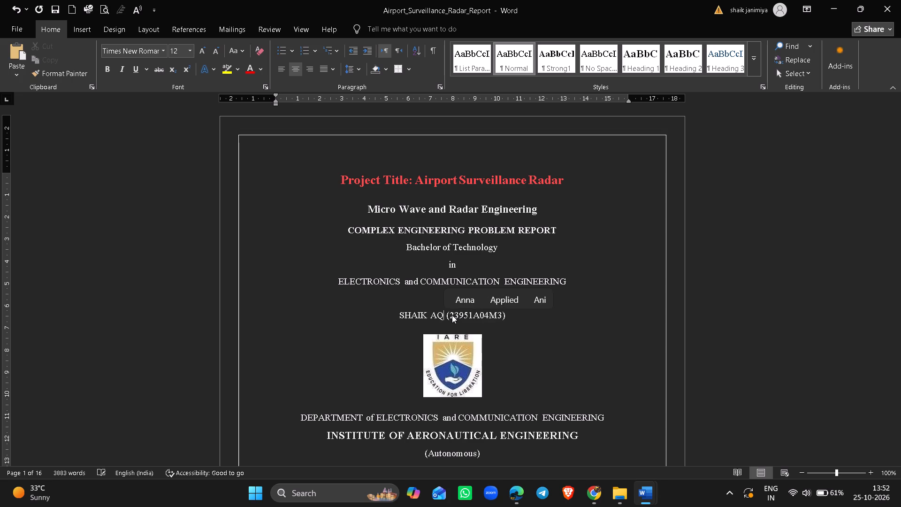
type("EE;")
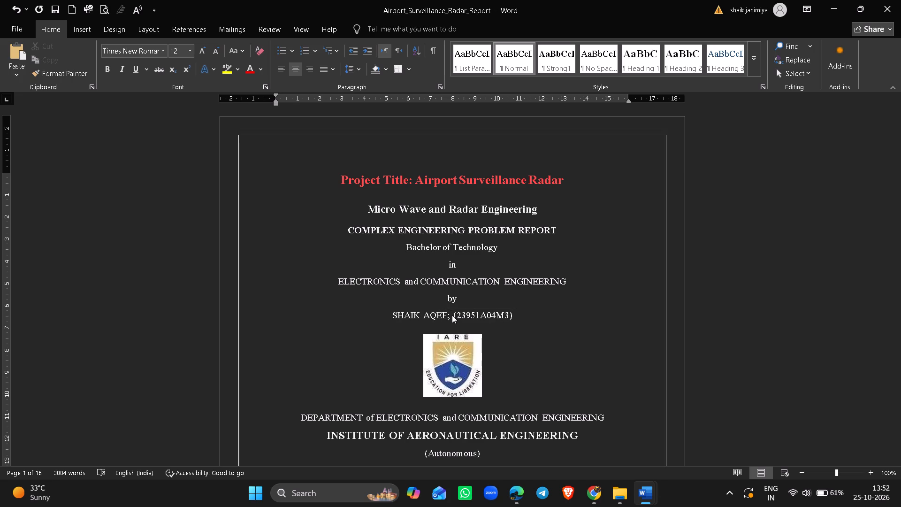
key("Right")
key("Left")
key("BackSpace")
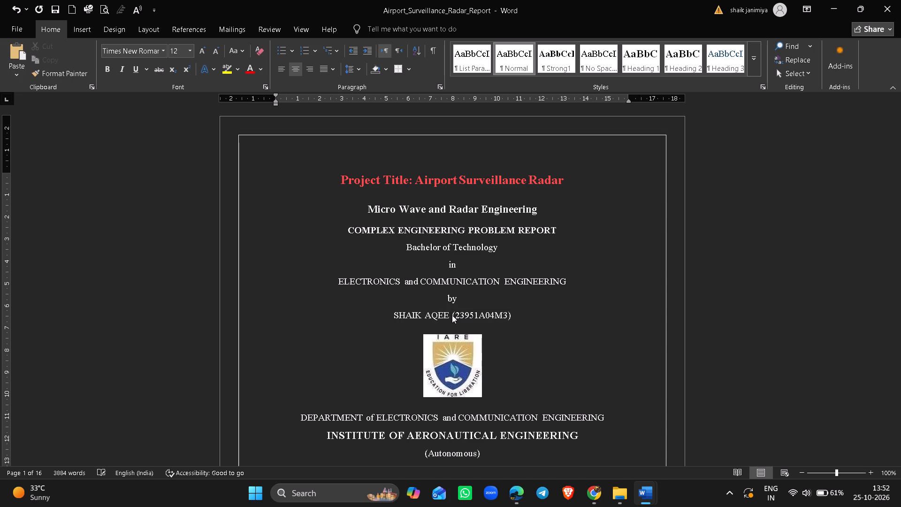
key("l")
Change the last two characters of the cover's student roll number to match the roll number on the mpmc report's cover.
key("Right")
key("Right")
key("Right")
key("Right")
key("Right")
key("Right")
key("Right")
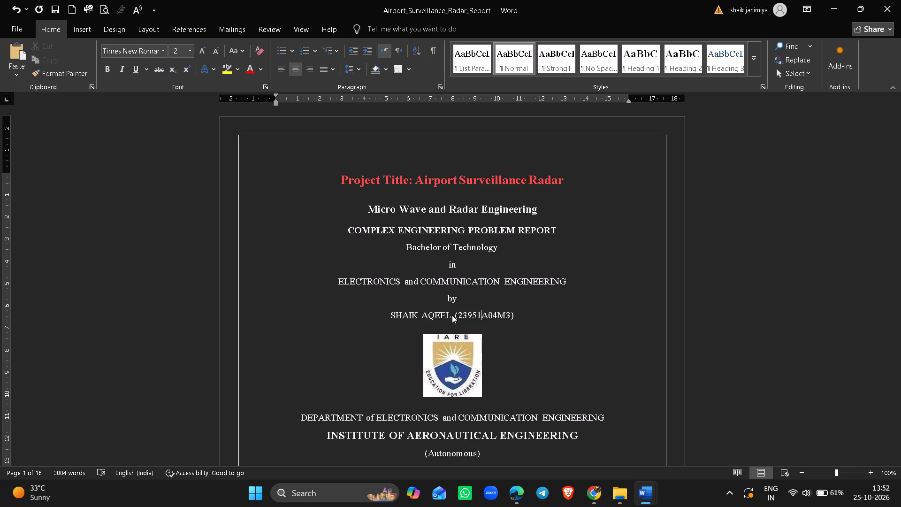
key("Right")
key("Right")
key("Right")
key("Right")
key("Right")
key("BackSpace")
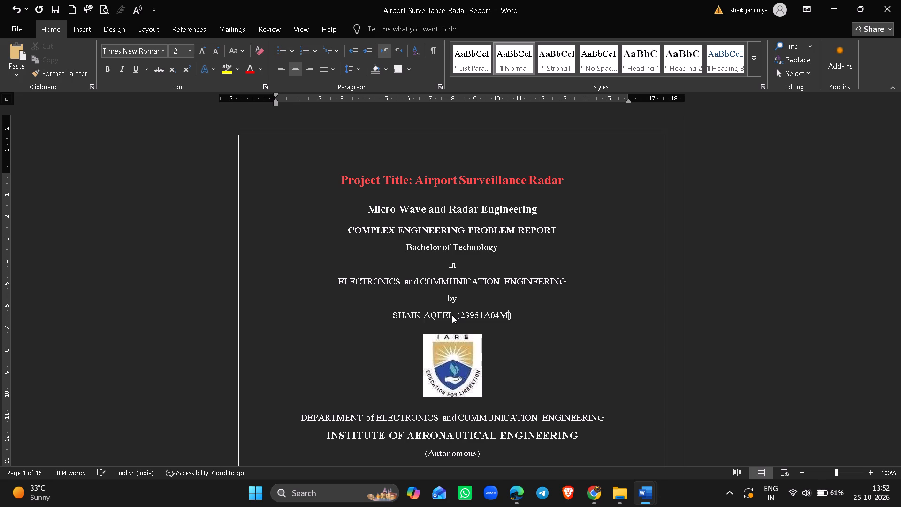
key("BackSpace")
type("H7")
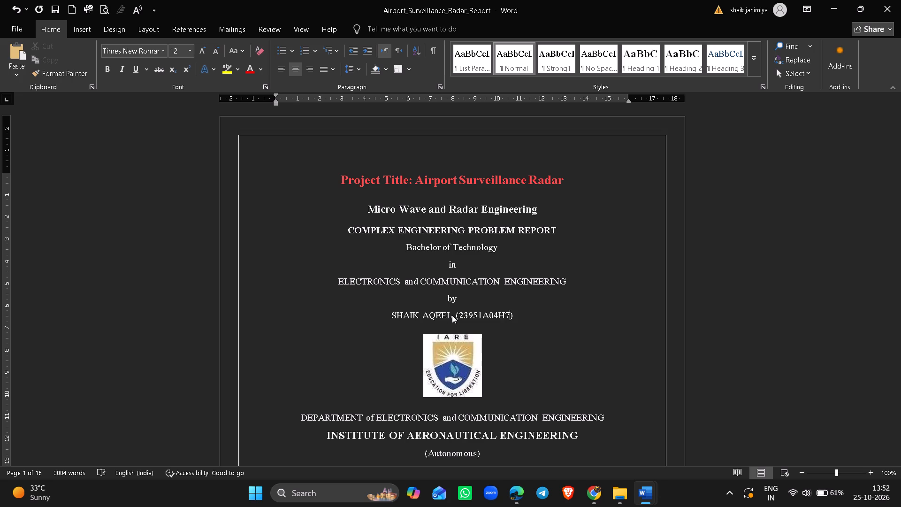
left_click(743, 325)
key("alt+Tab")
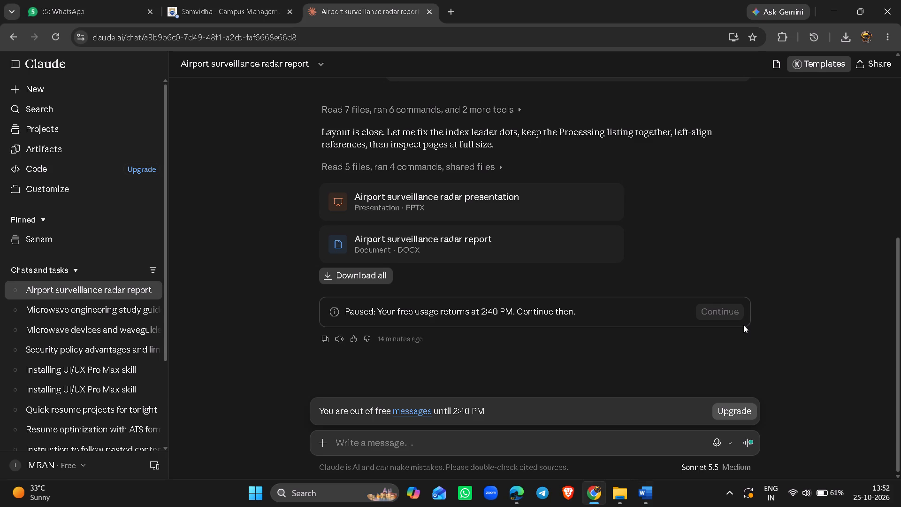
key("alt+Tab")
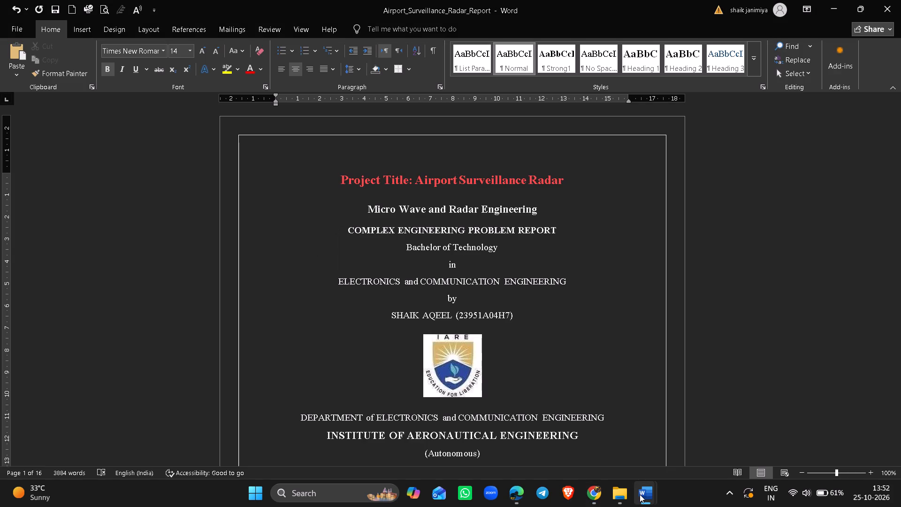
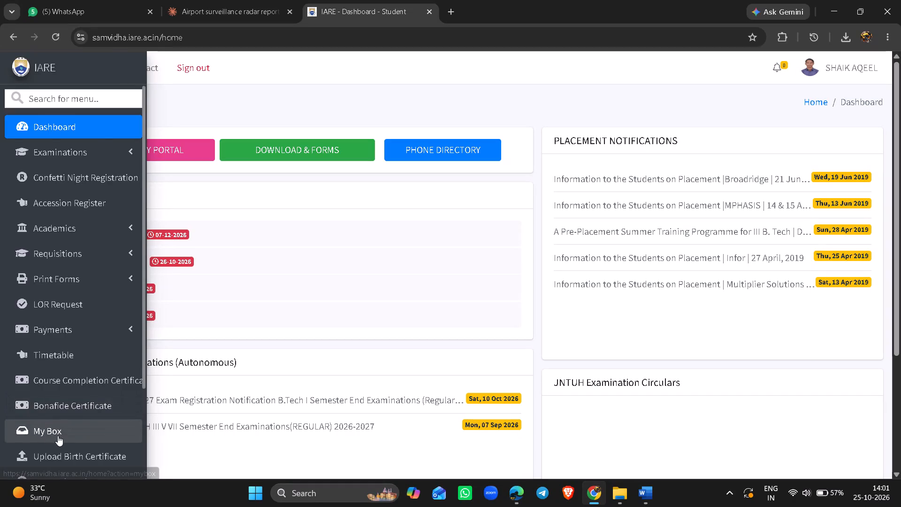
Open the portal's AAT-II uploads page and get the assignment question for Microwave and Radar Engineering.
scroll(58, 436, "down", 1)
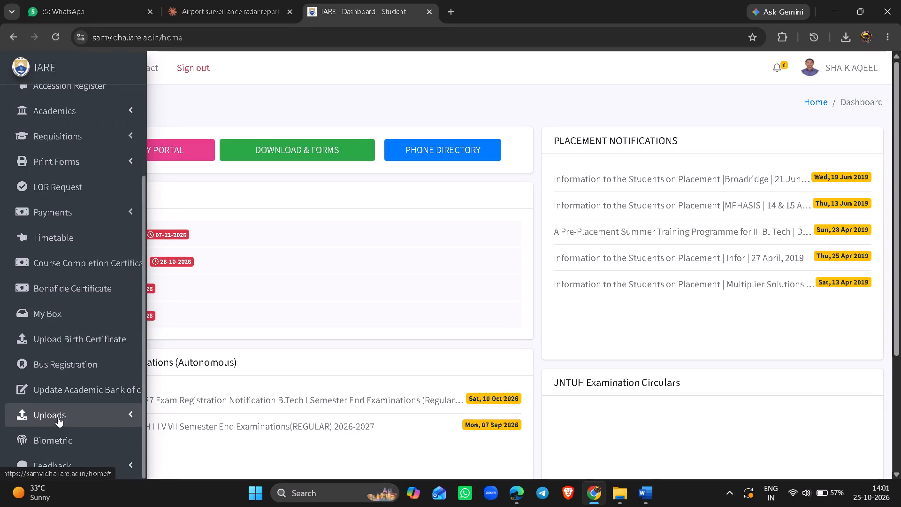
left_click(58, 432)
left_click(52, 418)
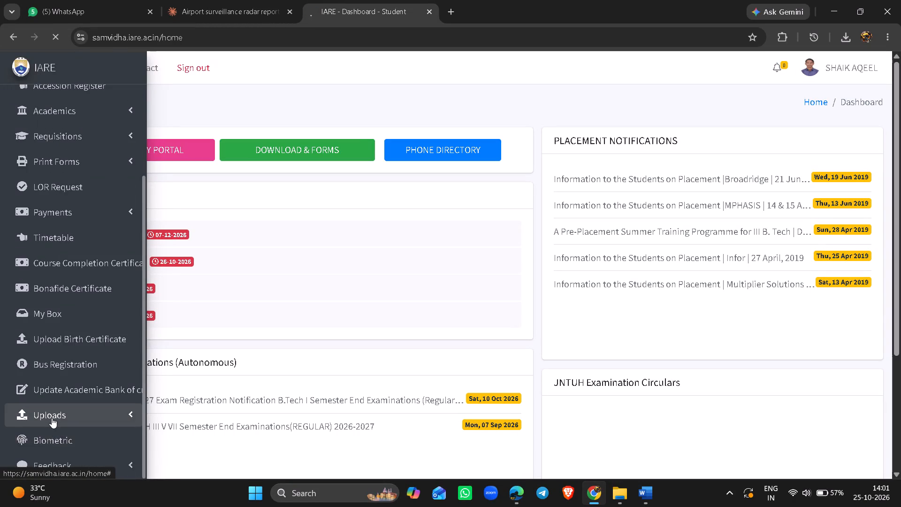
scroll(52, 418, "down", 1)
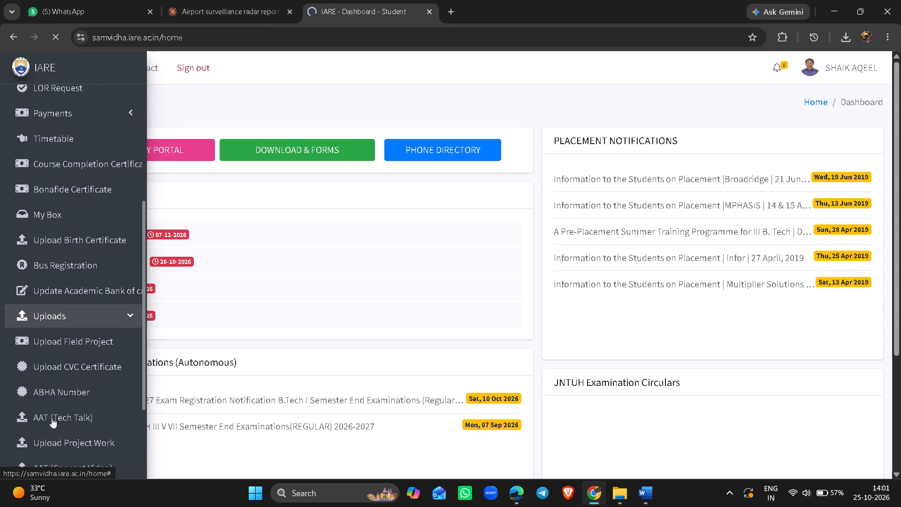
scroll(64, 420, "down", 1)
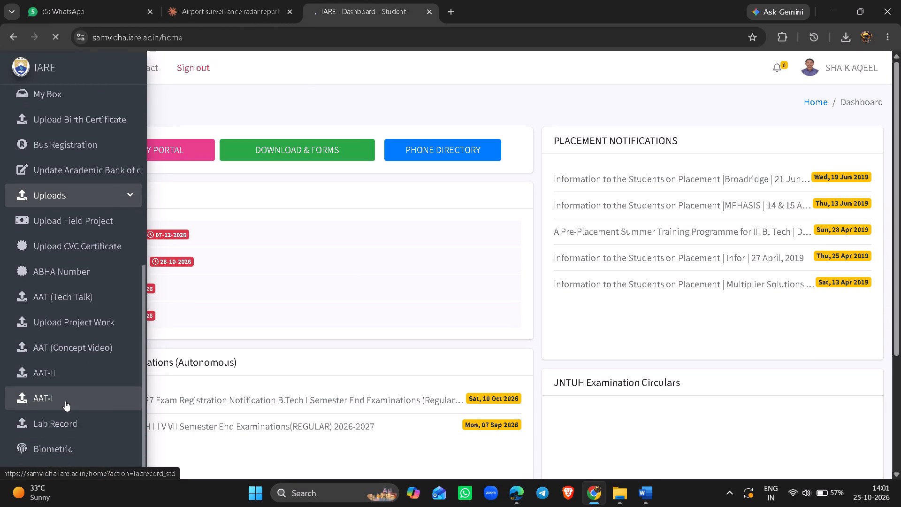
left_click(69, 380)
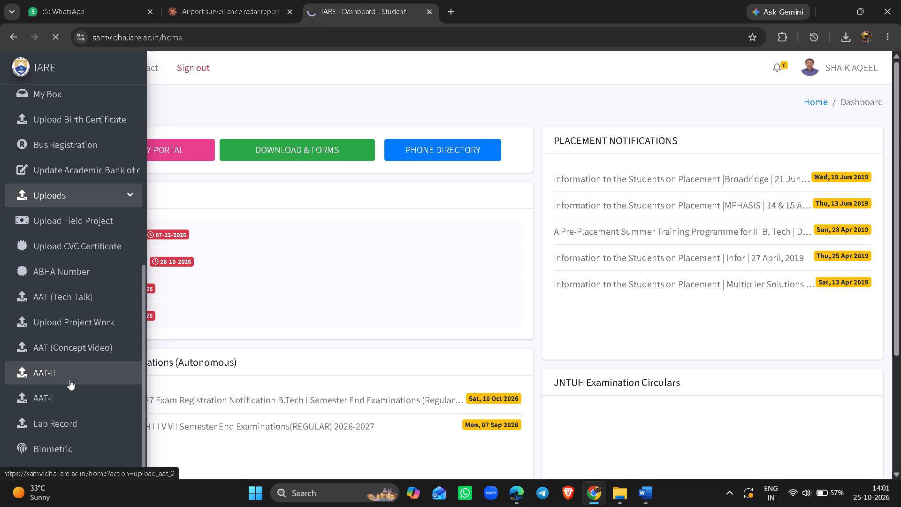
left_click(69, 380)
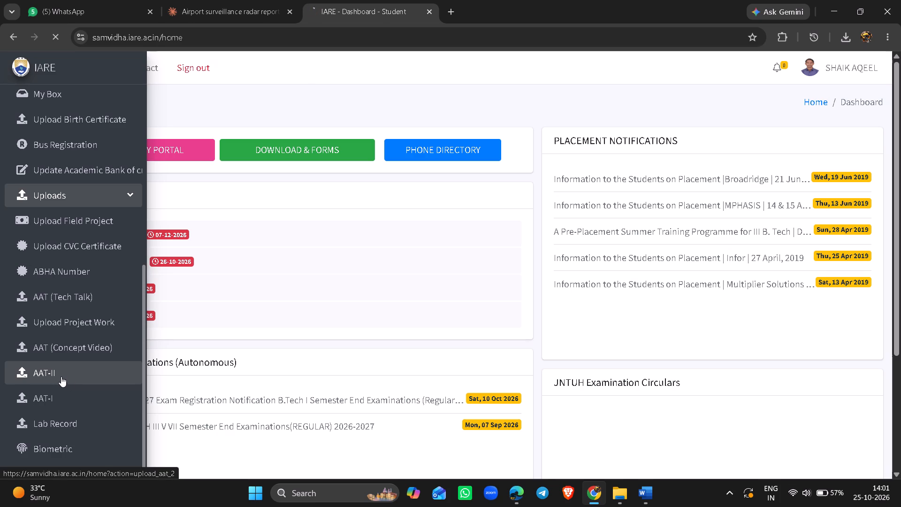
left_click(61, 375)
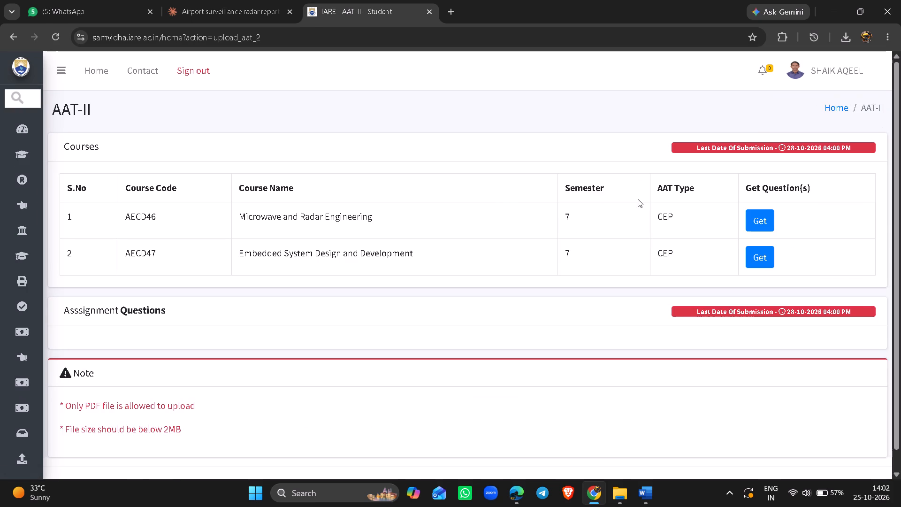
left_click(753, 221)
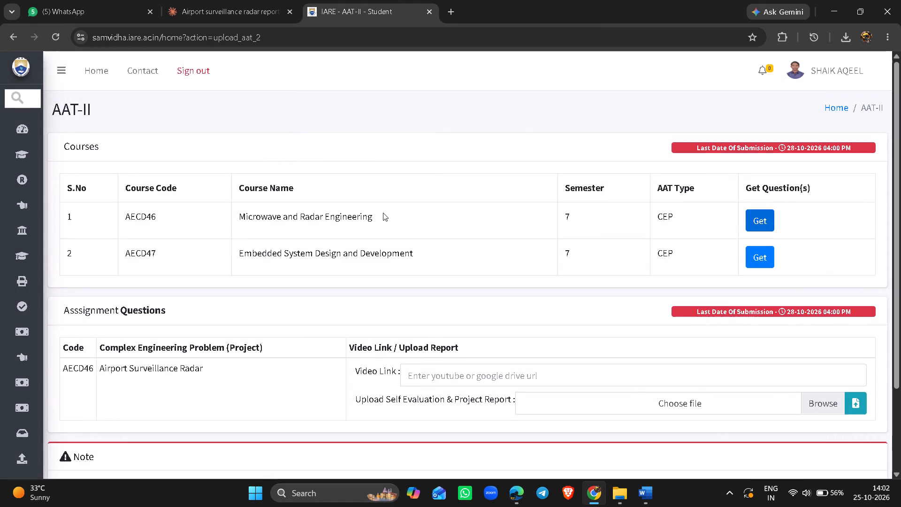
Copy the course name "Microwave and Radar Engineering" from the portal into the Course Name row of the Word report's self-assessment form.
left_click_drag(383, 213, 239, 207)
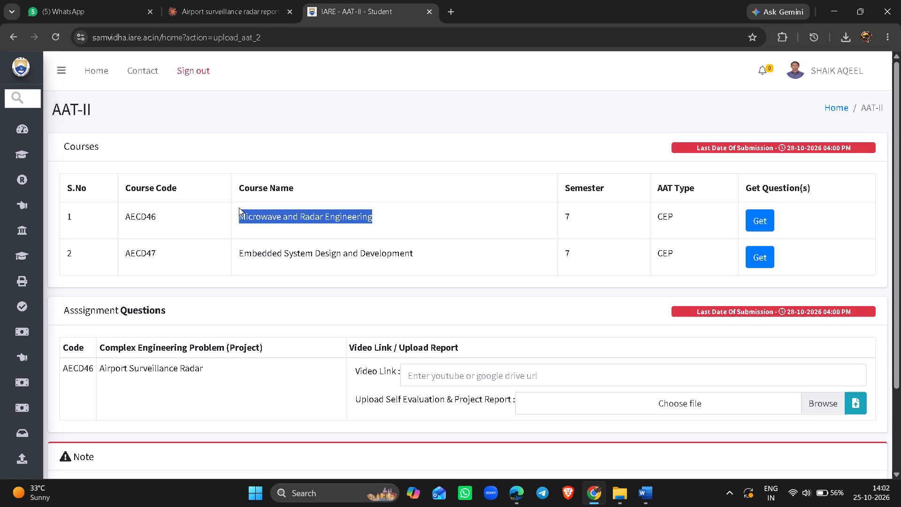
key("ctrl+c")
key("alt+Tab")
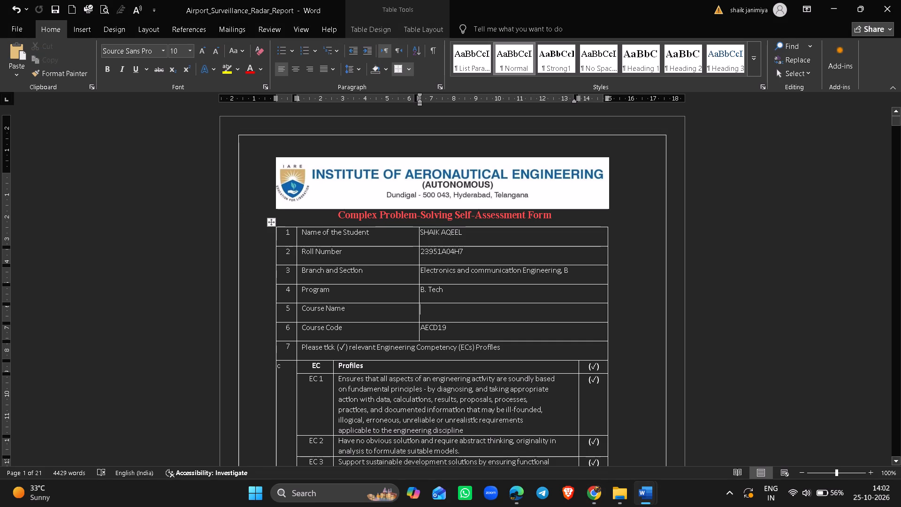
key("ctrl+v")
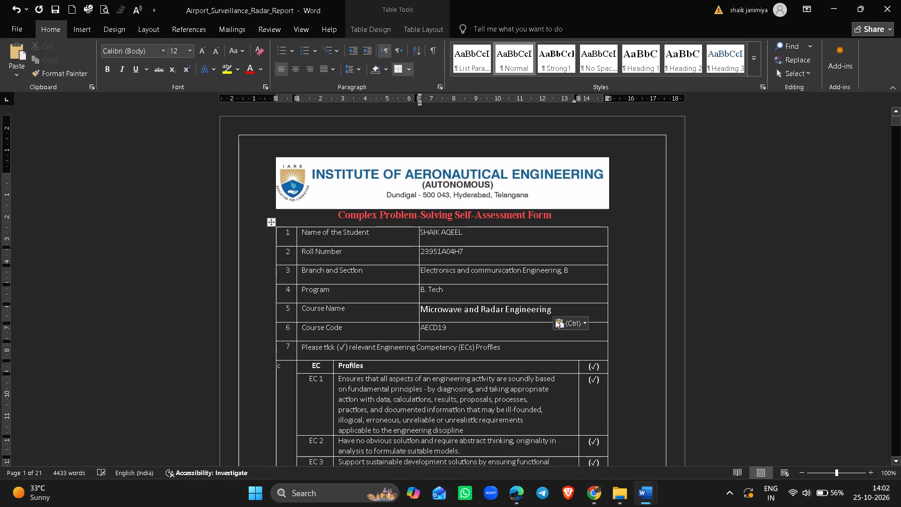
Set the font size of the pasted course name in the self-assessment form to 11.
double_click(479, 291)
left_click_drag(456, 291, 433, 291)
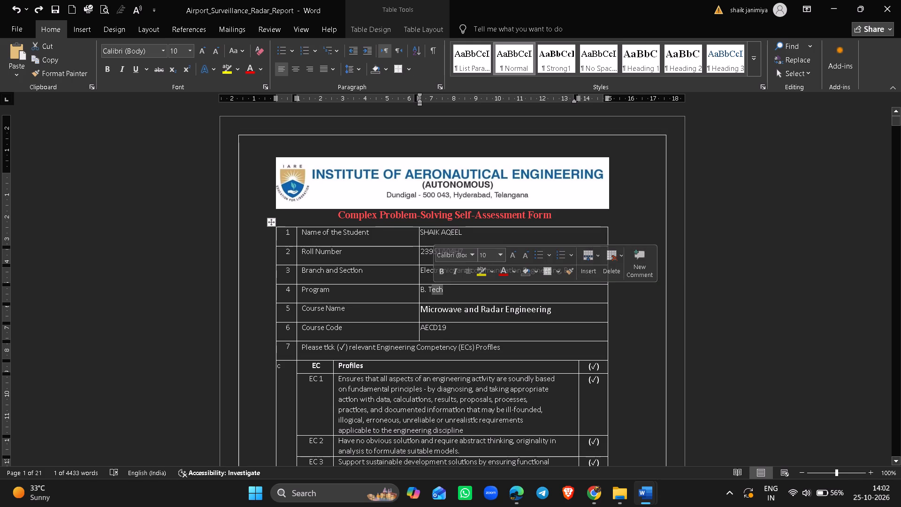
left_click_drag(556, 313, 435, 311)
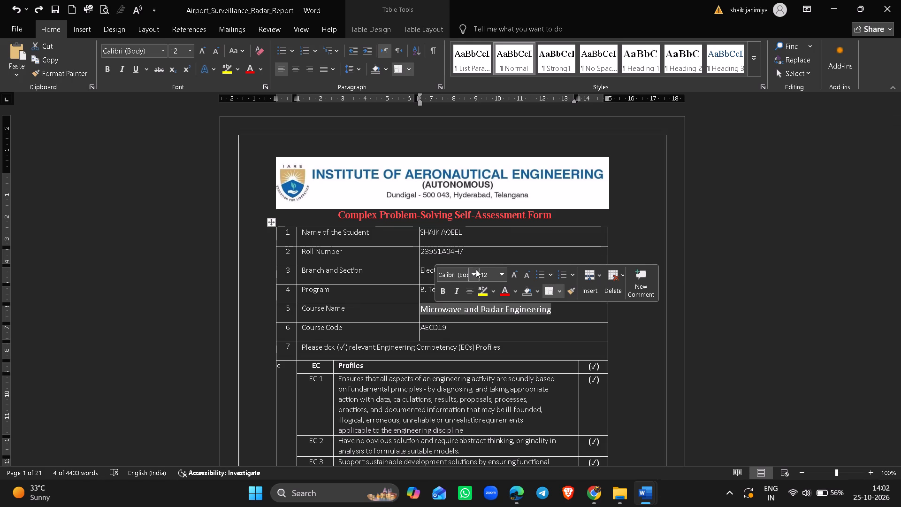
left_click(523, 274)
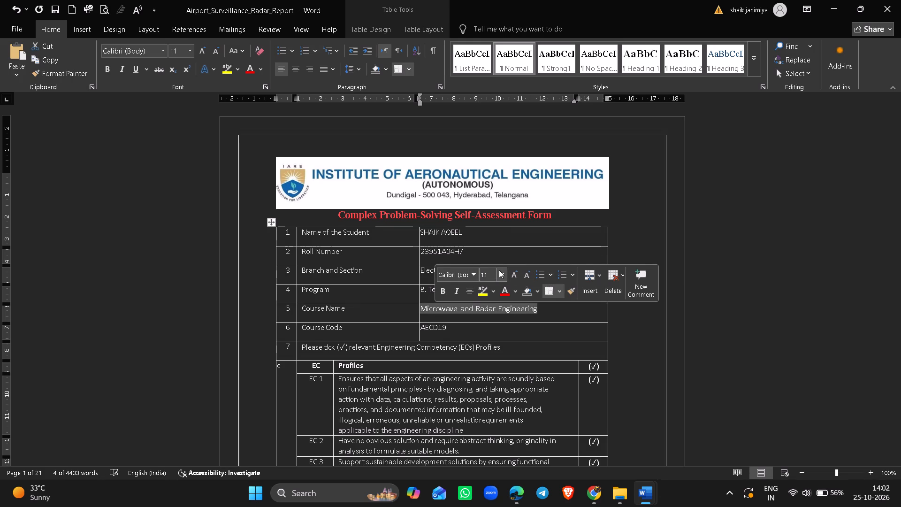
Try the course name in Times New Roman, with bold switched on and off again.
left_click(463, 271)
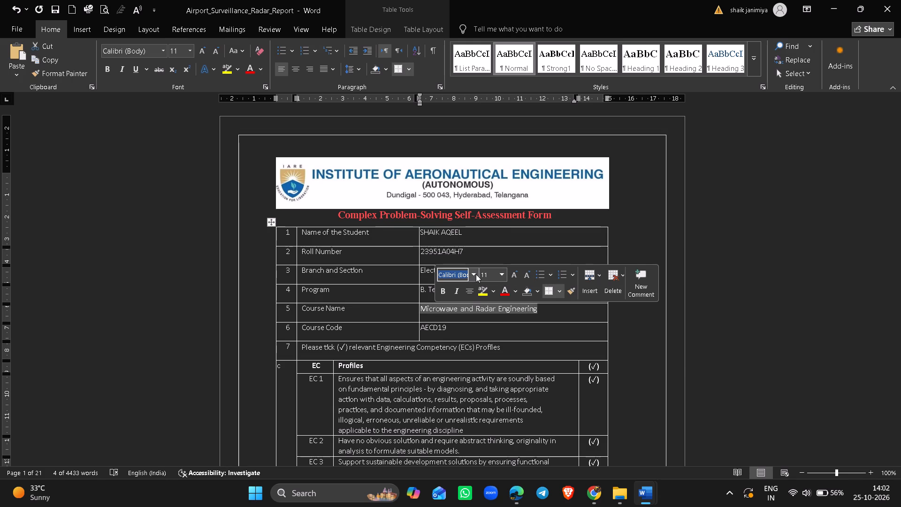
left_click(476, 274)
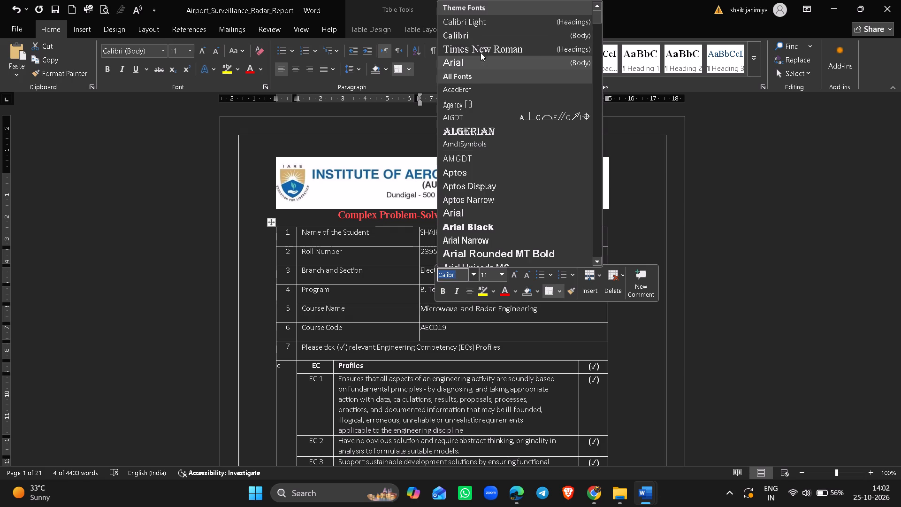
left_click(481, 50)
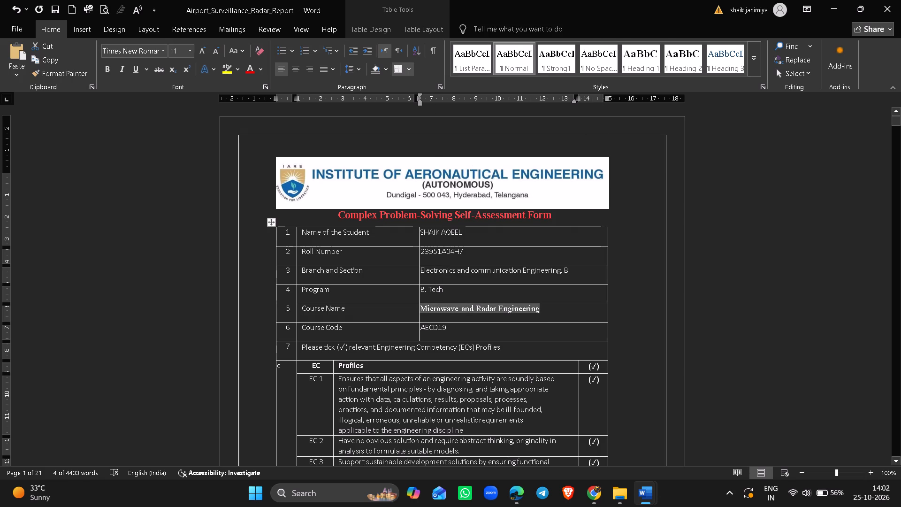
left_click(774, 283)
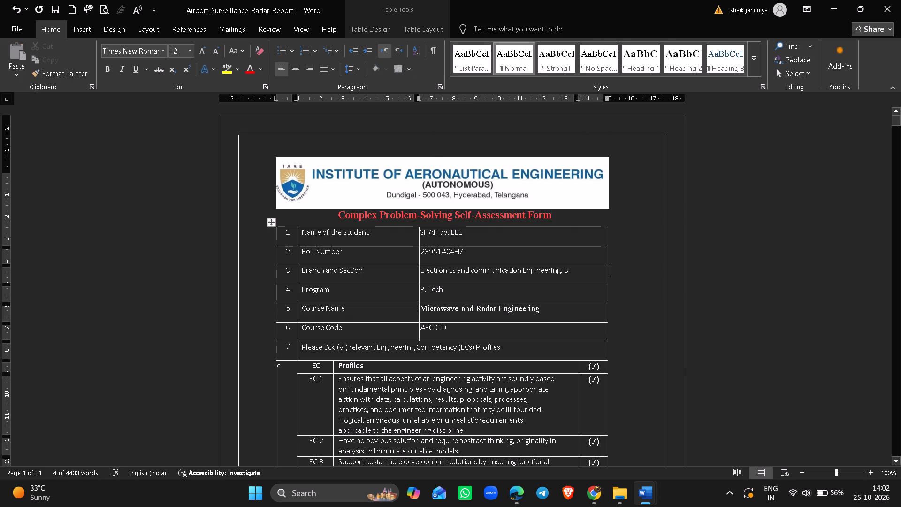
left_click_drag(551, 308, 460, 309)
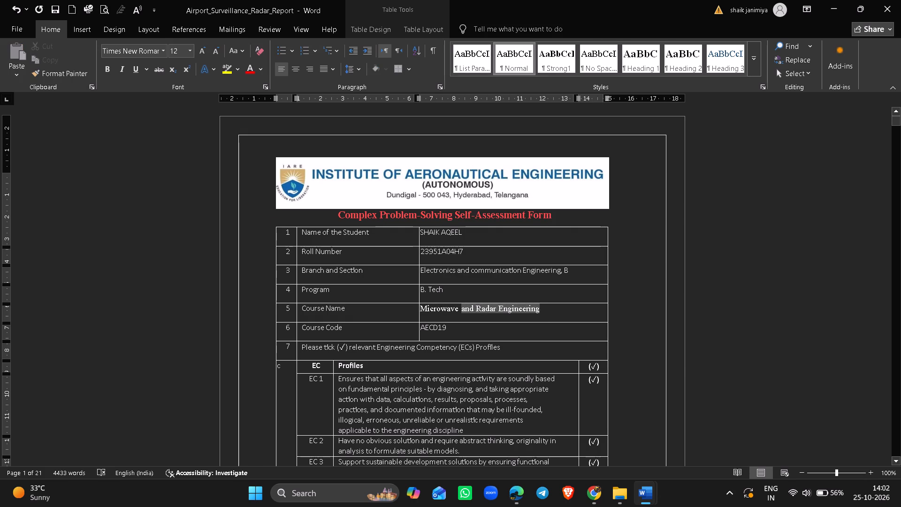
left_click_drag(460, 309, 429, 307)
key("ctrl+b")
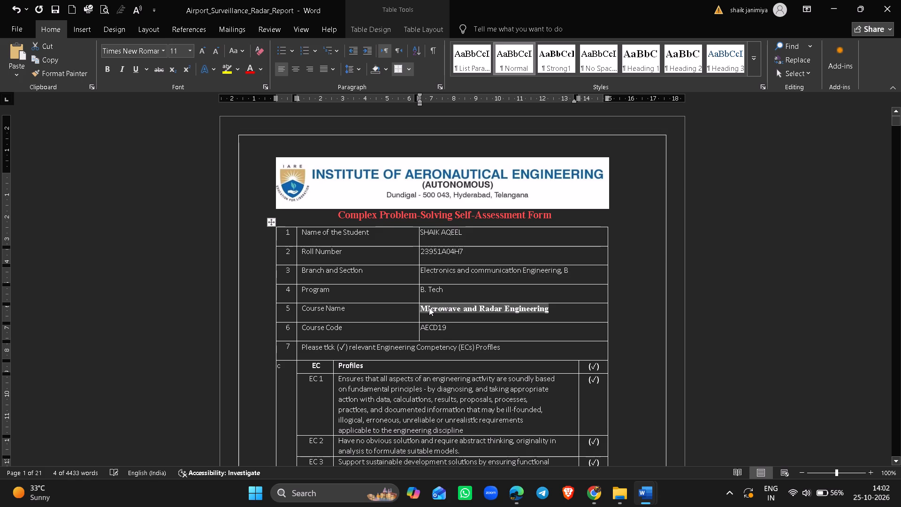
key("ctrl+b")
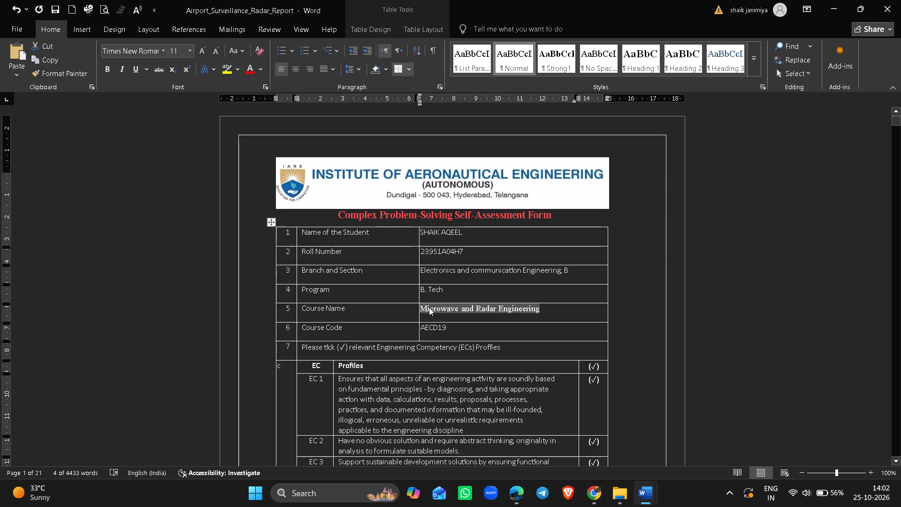
Set the font of the course name "Microwave and Radar Engineering" to Calibri.
right_click(429, 307)
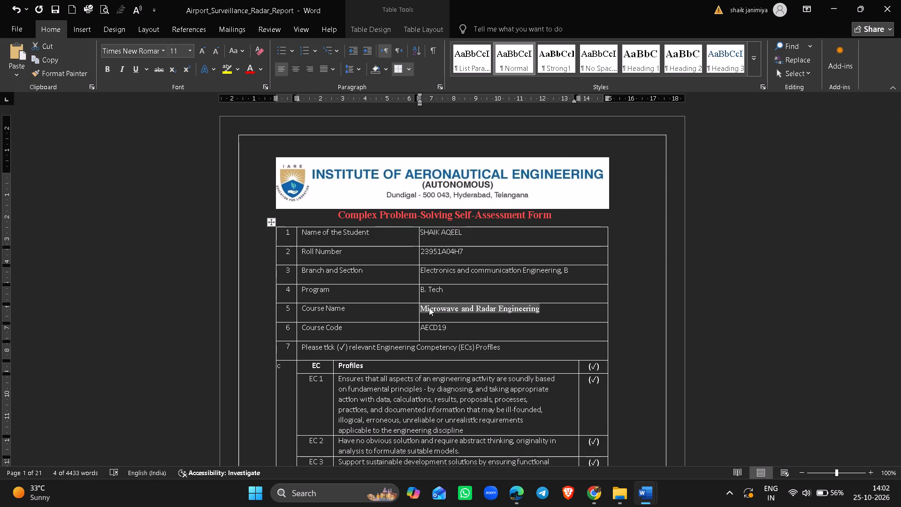
left_click(470, 332)
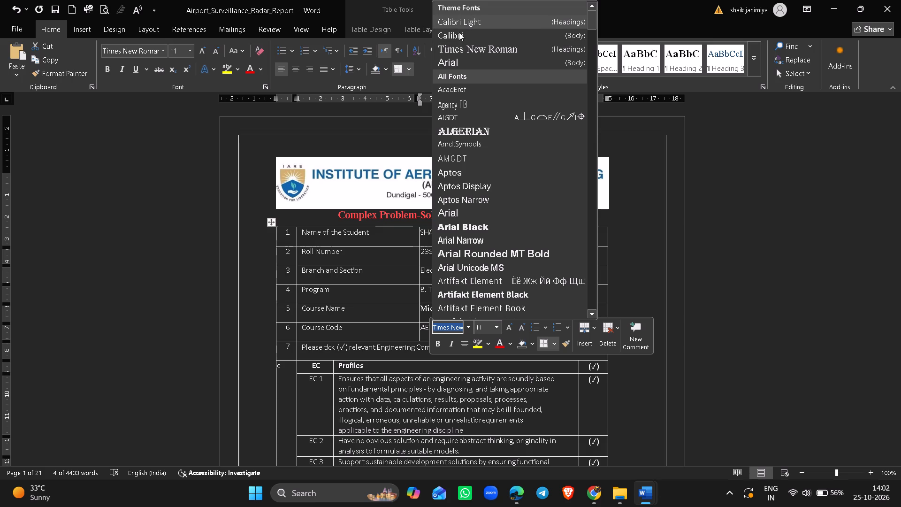
left_click(457, 38)
left_click(722, 218)
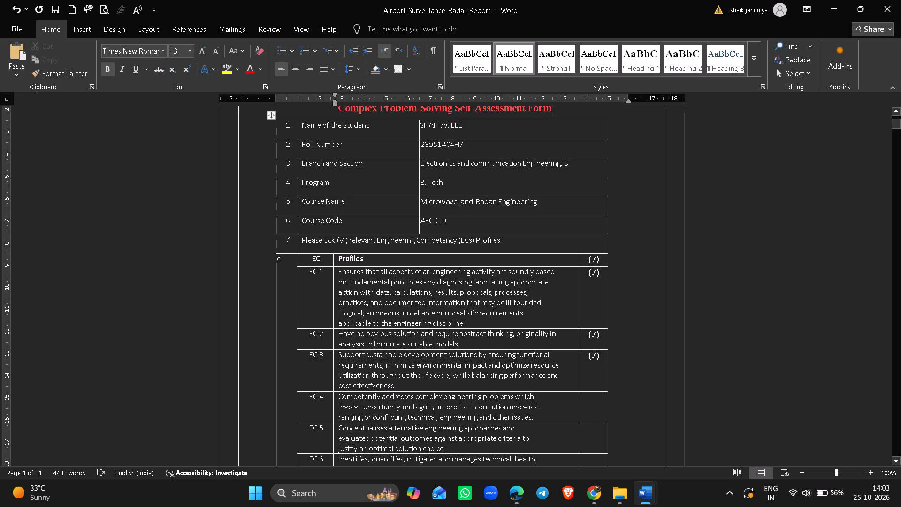
Replace the Course Code in the self-assessment form with AECD46, copied from the portal's AAT-II course list in Chrome.
left_click(456, 220)
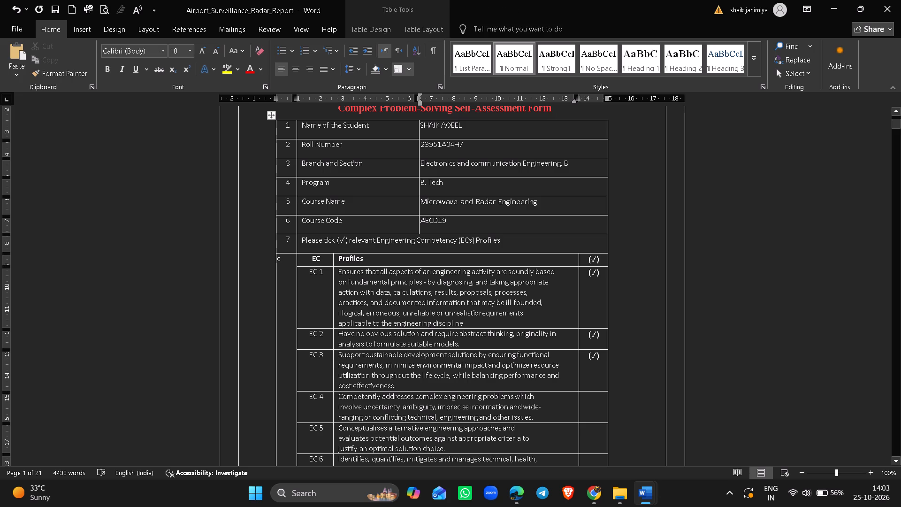
key("alt+Tab")
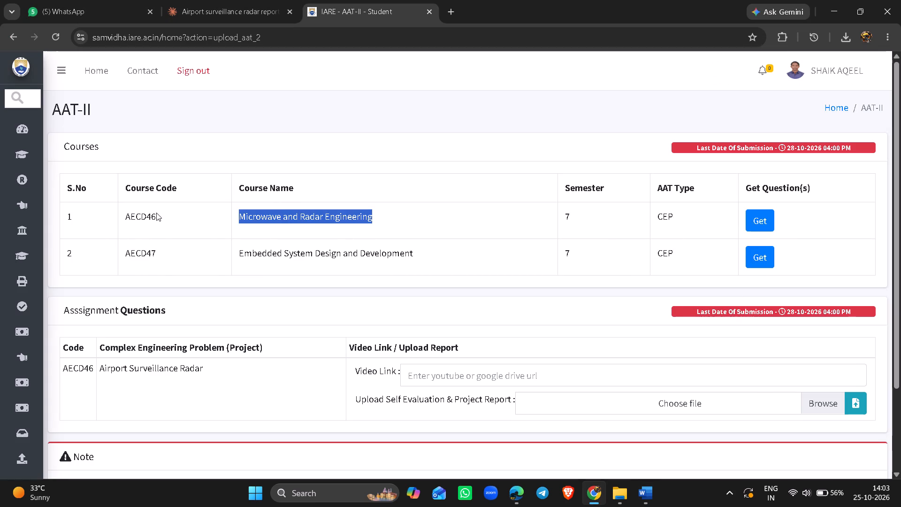
left_click_drag(157, 218, 126, 215)
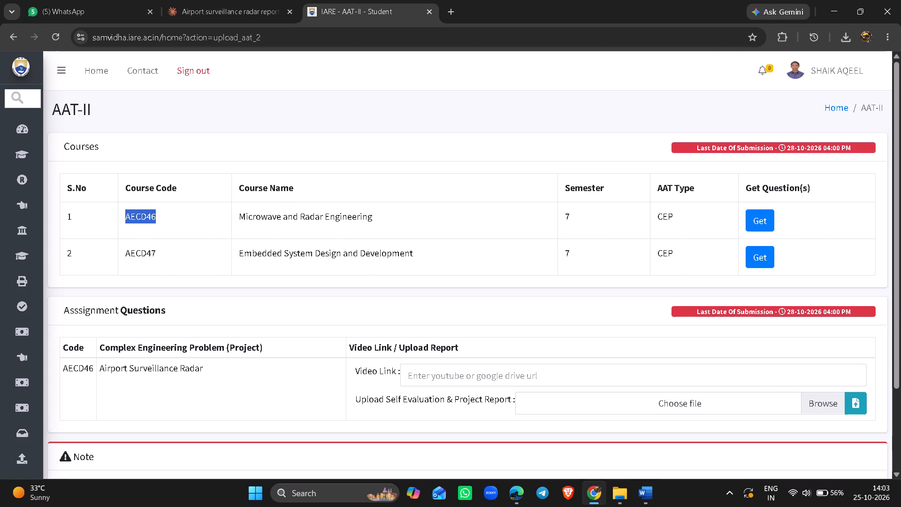
key("ctrl+c")
key("alt+Tab")
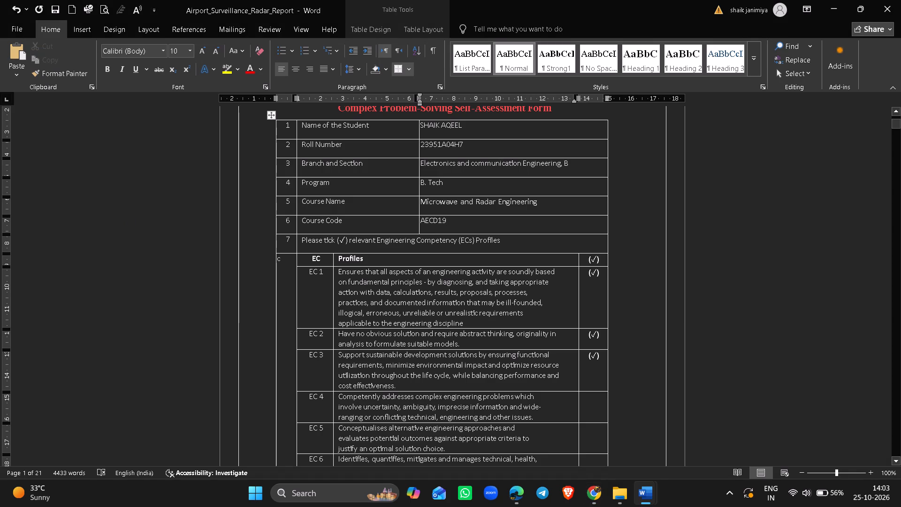
left_click_drag(458, 220, 428, 221)
key("ctrl+v")
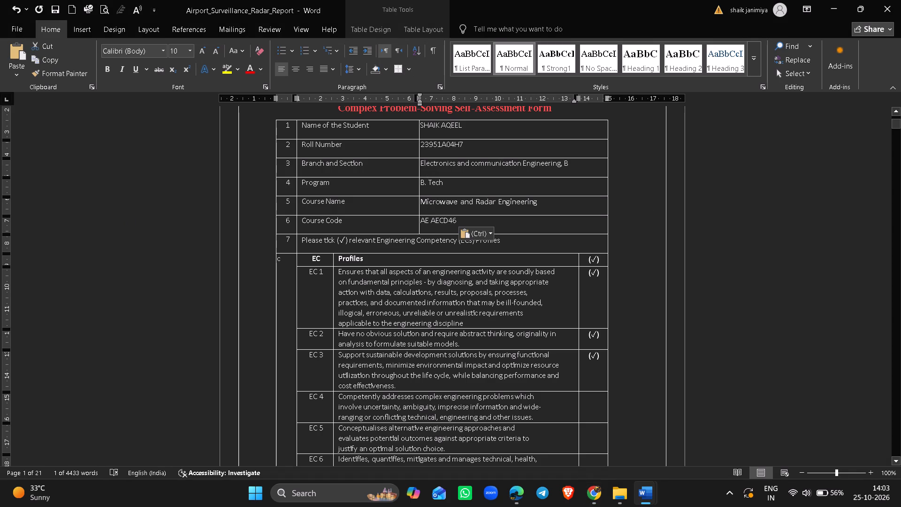
left_click(429, 221)
key("BackSpace")
key("BackSpace")
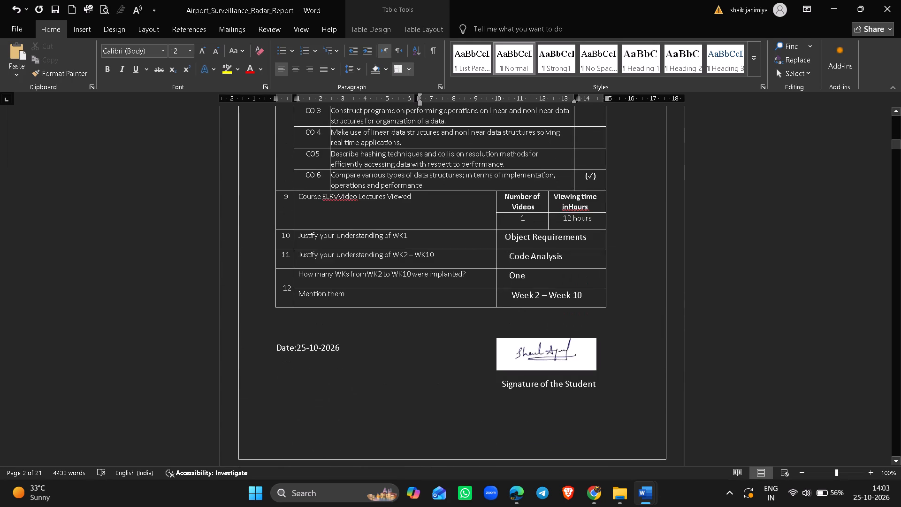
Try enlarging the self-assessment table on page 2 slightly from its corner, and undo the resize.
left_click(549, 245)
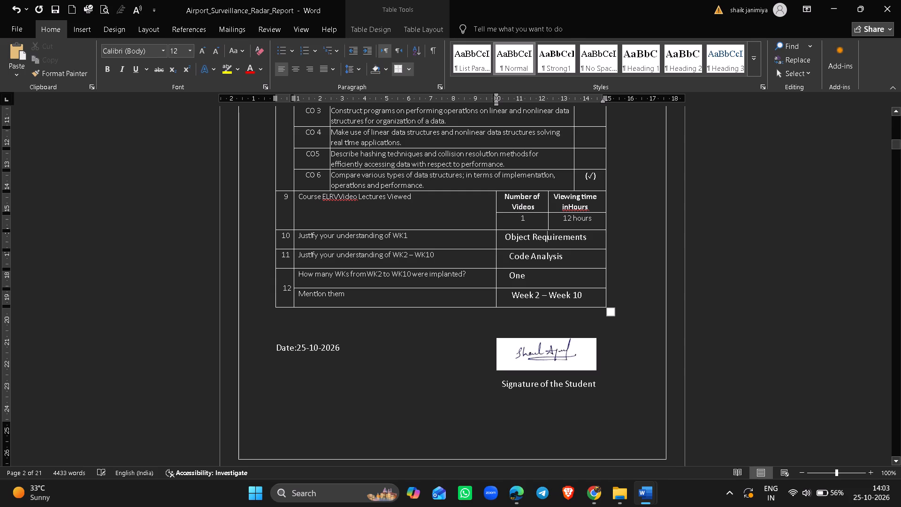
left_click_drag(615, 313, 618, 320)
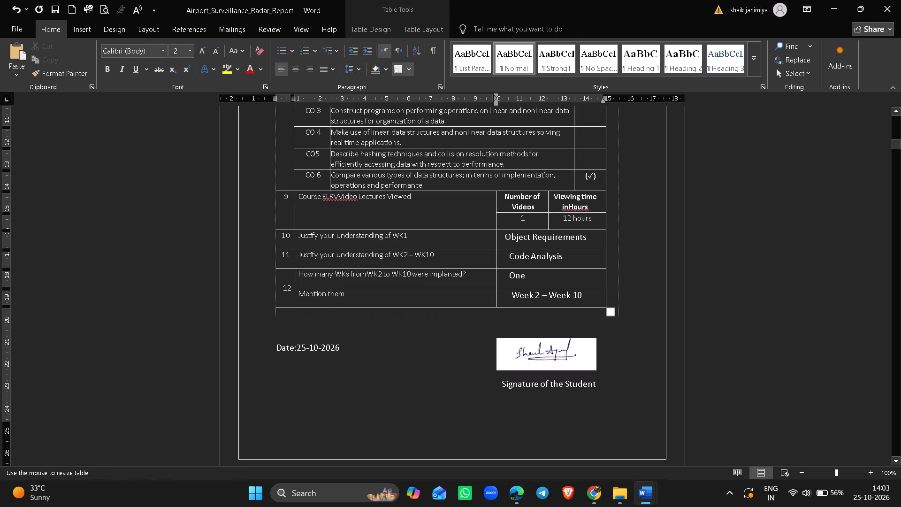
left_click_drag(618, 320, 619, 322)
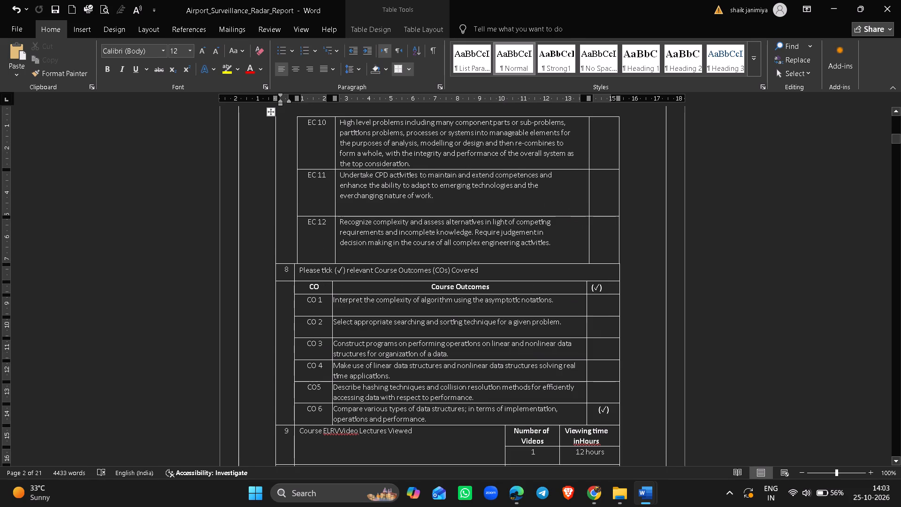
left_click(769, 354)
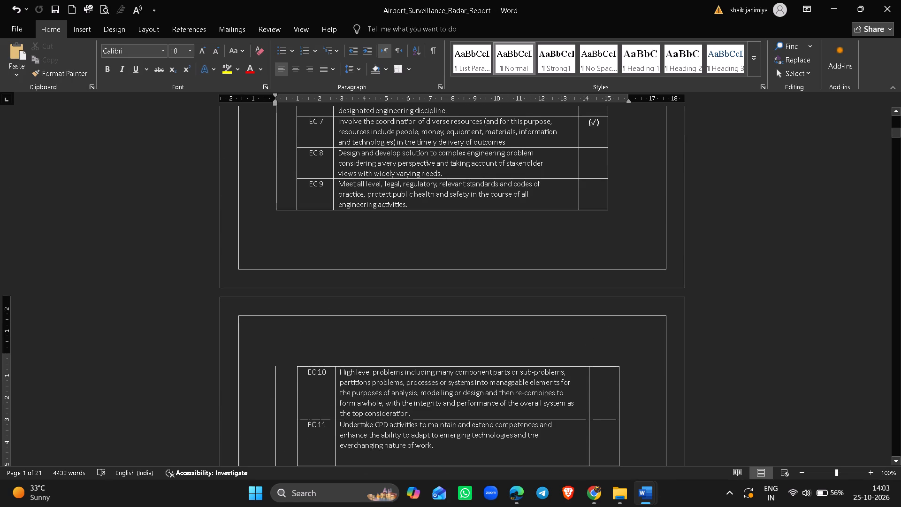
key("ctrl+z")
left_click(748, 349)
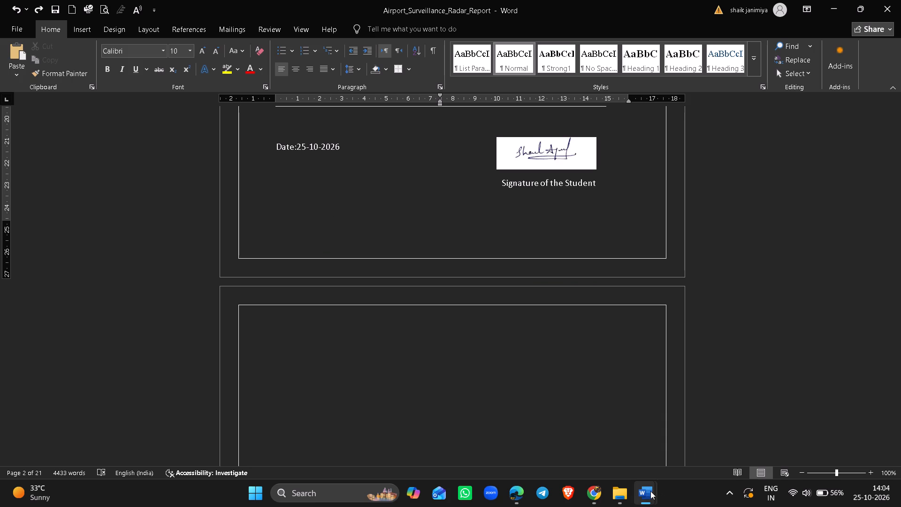
Copy the project title and student name lines from page 3 of the mpmc report onto the blank page 3 of the Airport Surveillance Radar report.
left_click(614, 445)
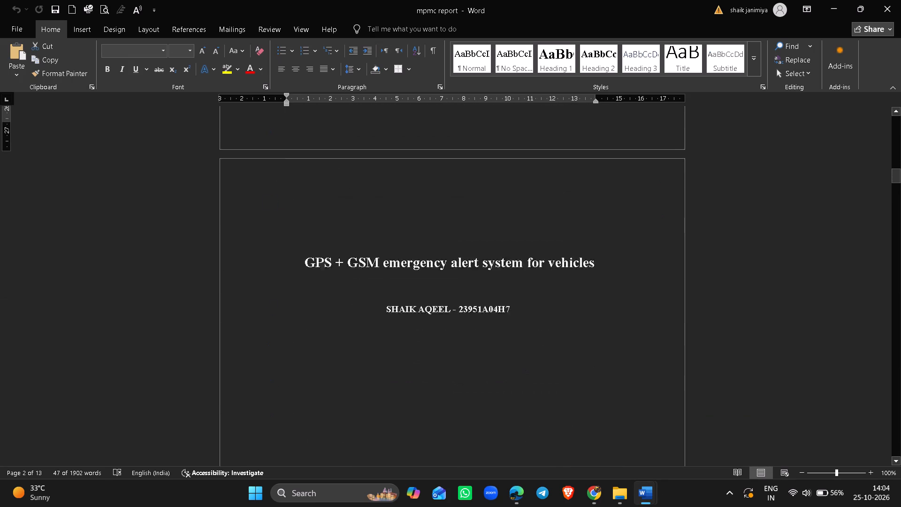
left_click(748, 315)
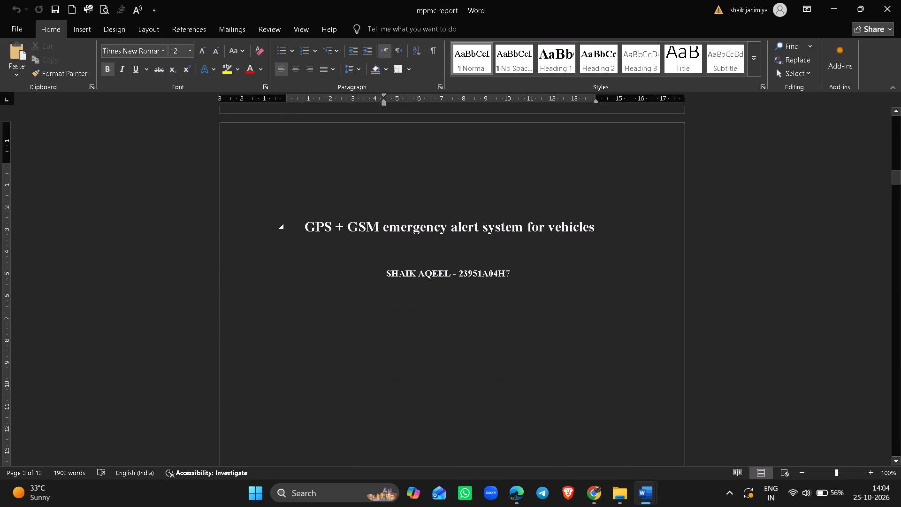
left_click_drag(303, 221, 527, 366)
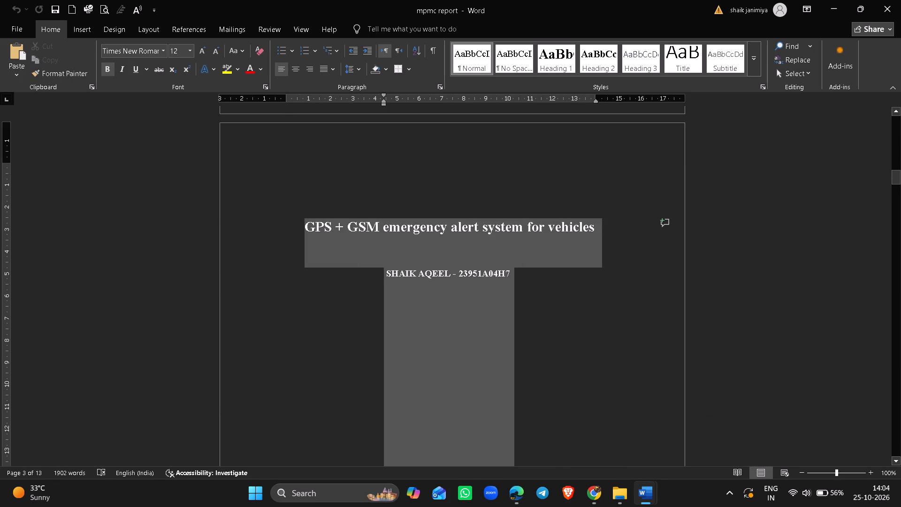
left_click_drag(527, 366, 532, 400)
key("Down")
key("Down")
key("Down")
key("Down")
key("Down")
key("Down")
key("Down")
left_click_drag(532, 400, 532, 398)
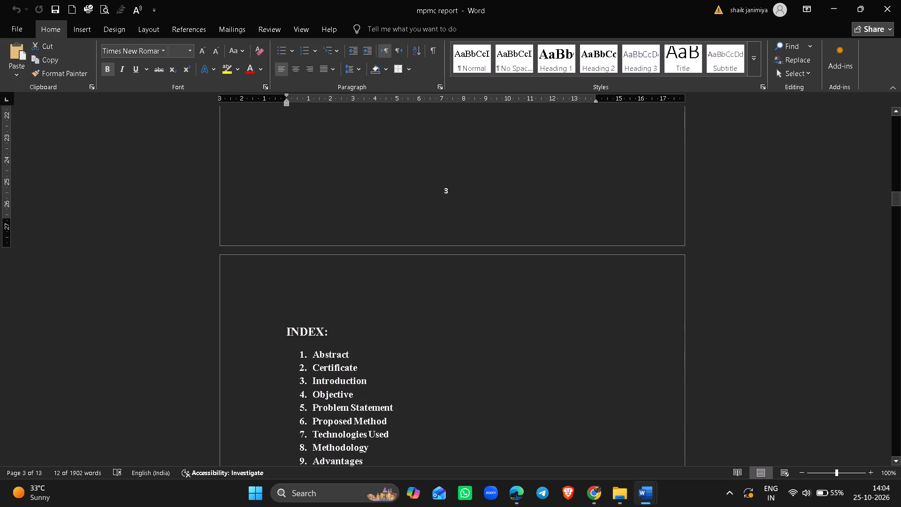
key("ctrl+c")
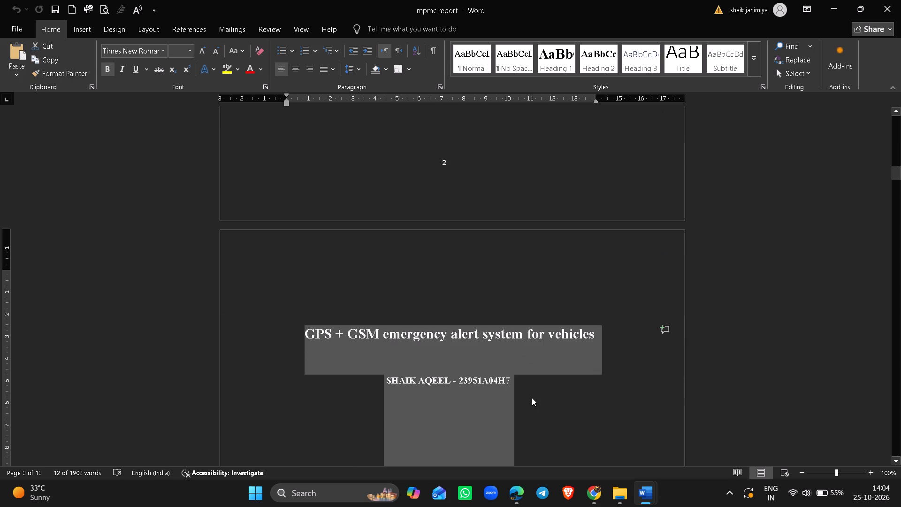
key("alt+Tab")
left_click(450, 368)
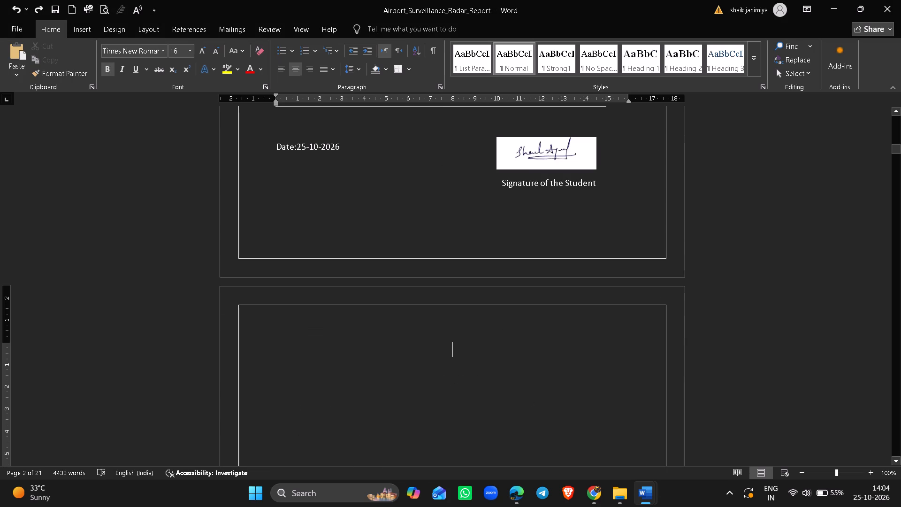
key("ctrl+v")
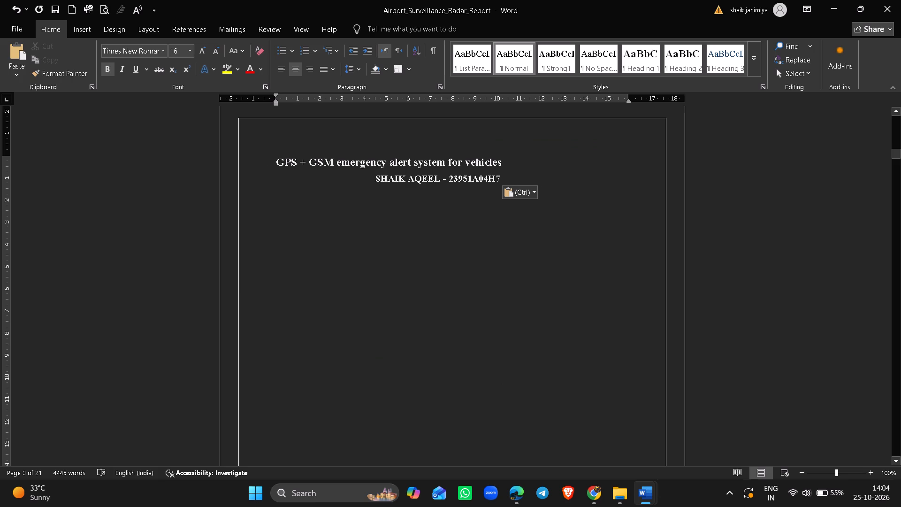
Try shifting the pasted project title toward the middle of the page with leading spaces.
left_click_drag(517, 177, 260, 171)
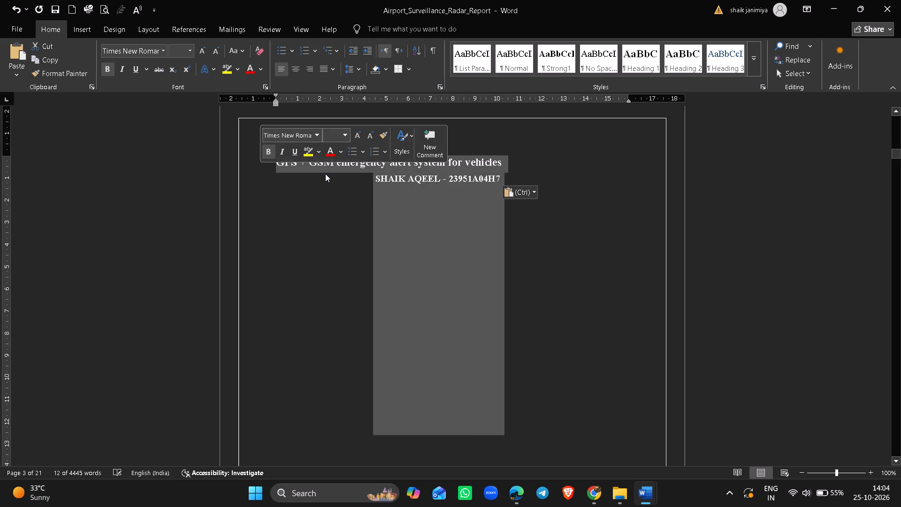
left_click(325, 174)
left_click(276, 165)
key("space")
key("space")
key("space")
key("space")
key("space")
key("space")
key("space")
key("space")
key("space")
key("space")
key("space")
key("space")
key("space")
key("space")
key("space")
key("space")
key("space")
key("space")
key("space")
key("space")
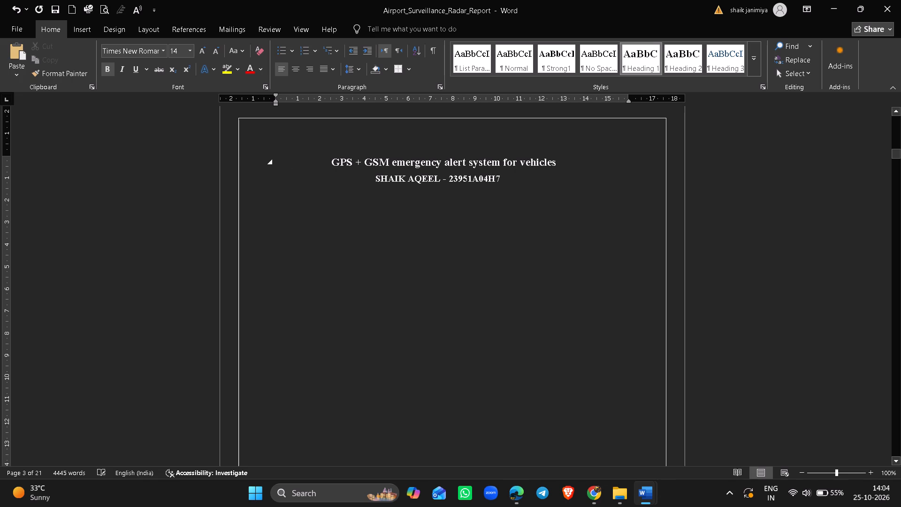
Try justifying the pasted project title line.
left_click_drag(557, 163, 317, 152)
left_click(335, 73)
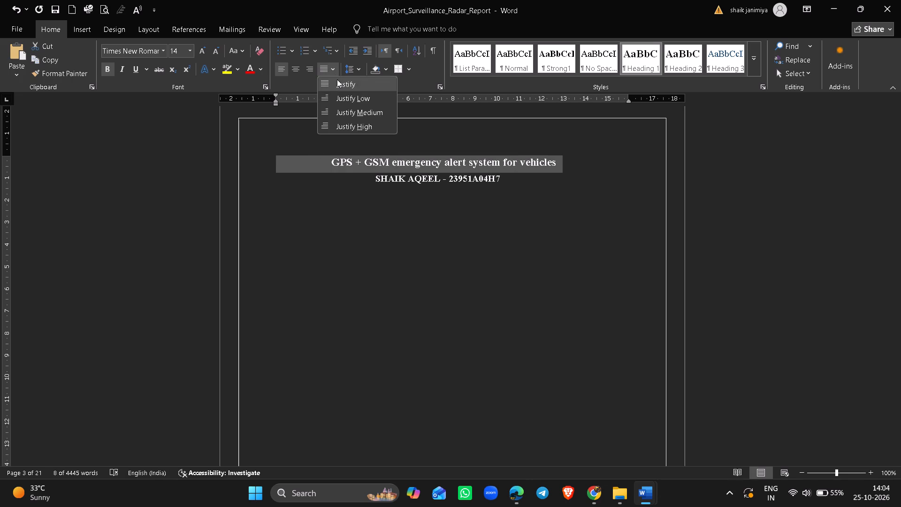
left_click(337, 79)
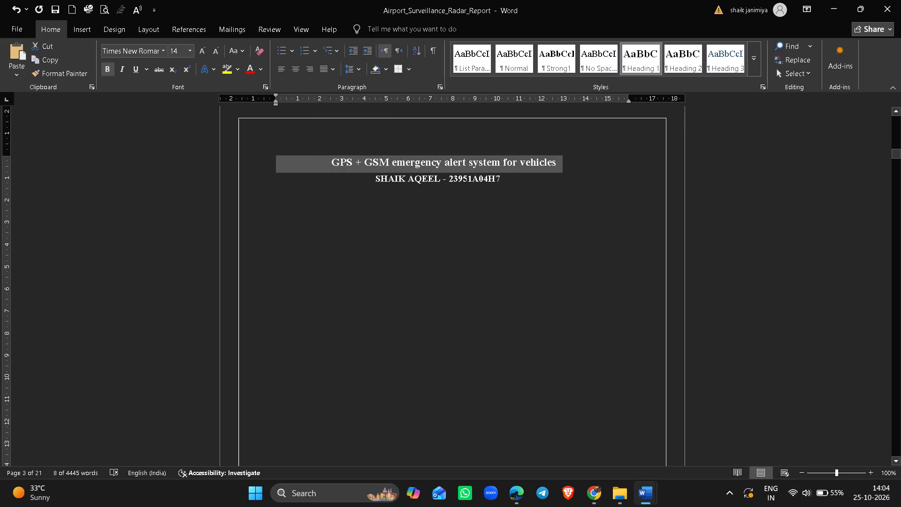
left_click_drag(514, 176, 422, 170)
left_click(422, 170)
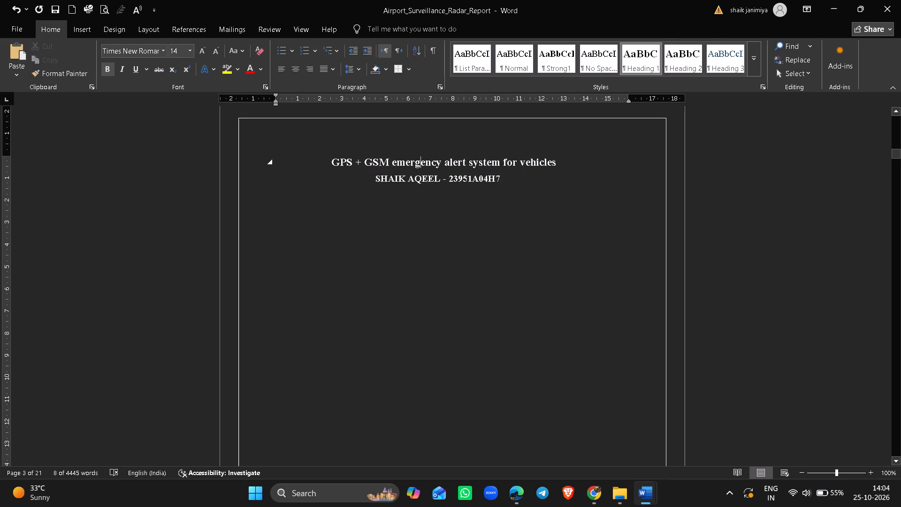
Remove the indent before the student name line and undo merging that line into the title.
left_click(376, 181)
key("BackSpace")
key("BackSpace")
key("BackSpace")
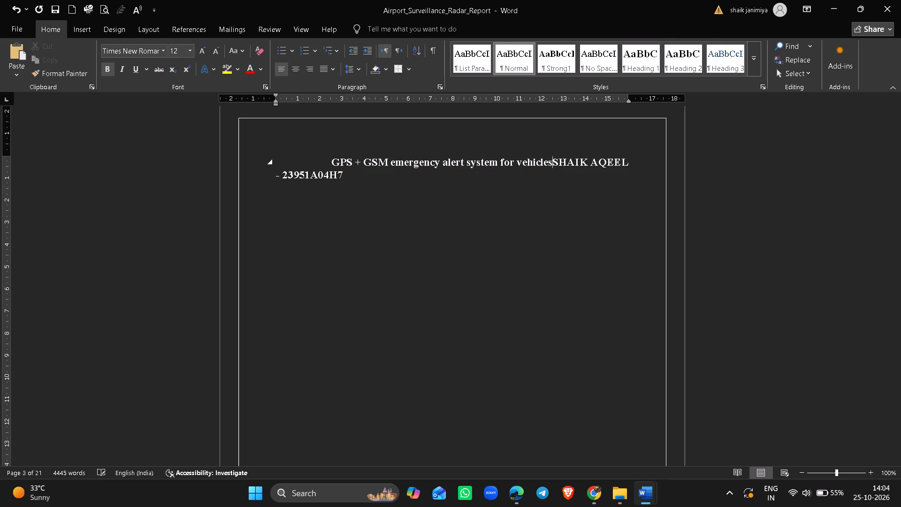
key("ctrl+z")
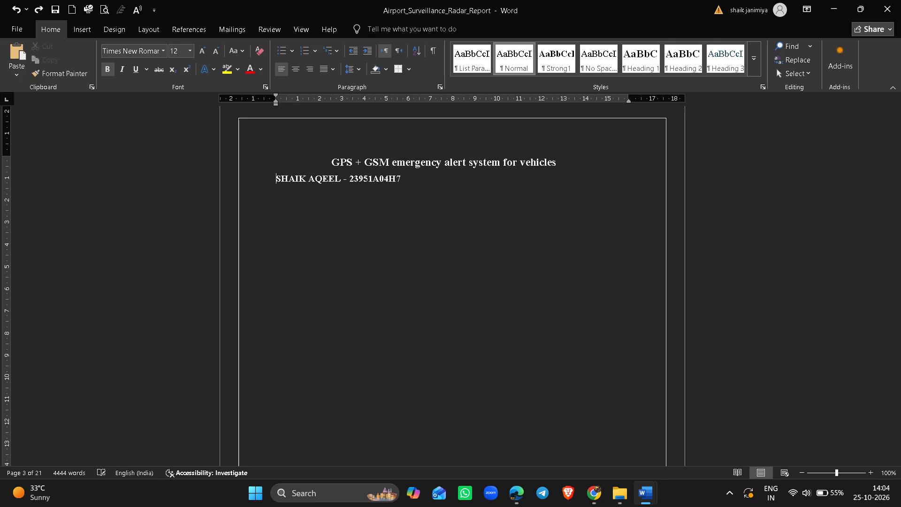
Centre-align the student name line and the project title above it on page 3.
left_click_drag(400, 179, 285, 179)
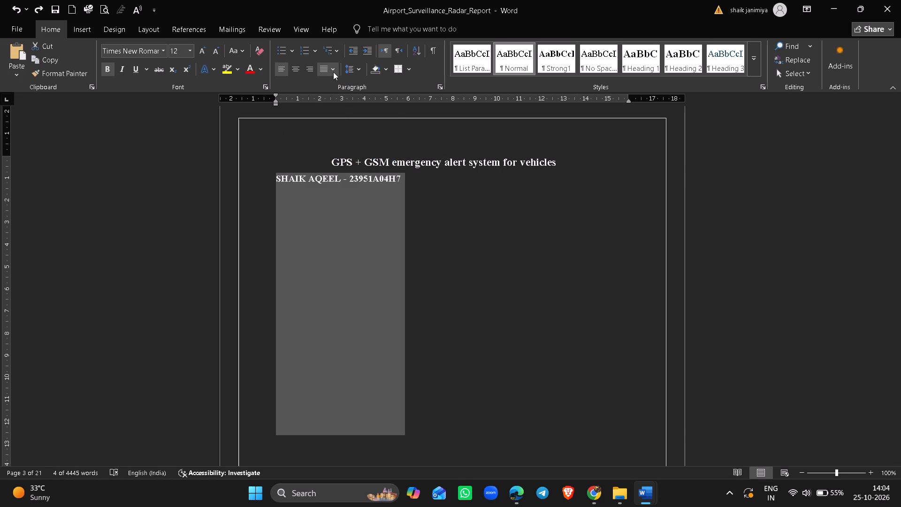
left_click(333, 72)
left_click(337, 86)
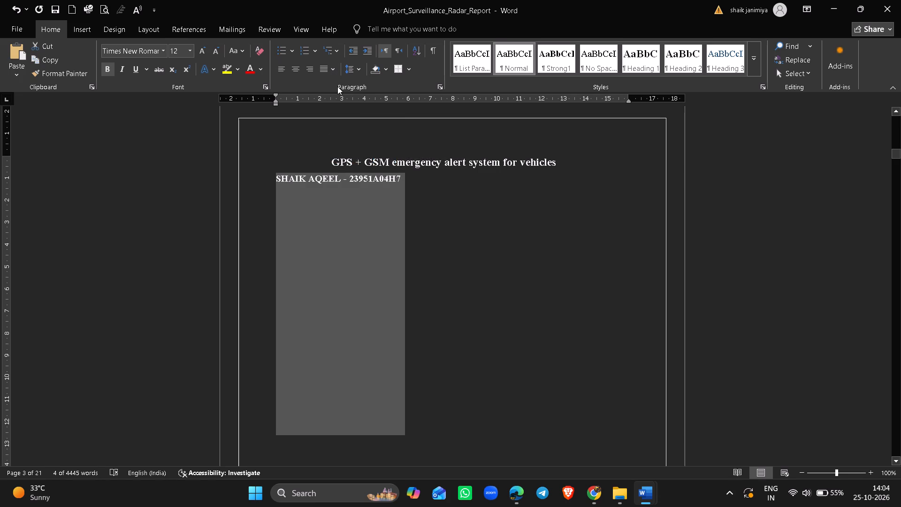
left_click(361, 65)
left_click(361, 65)
left_click(297, 71)
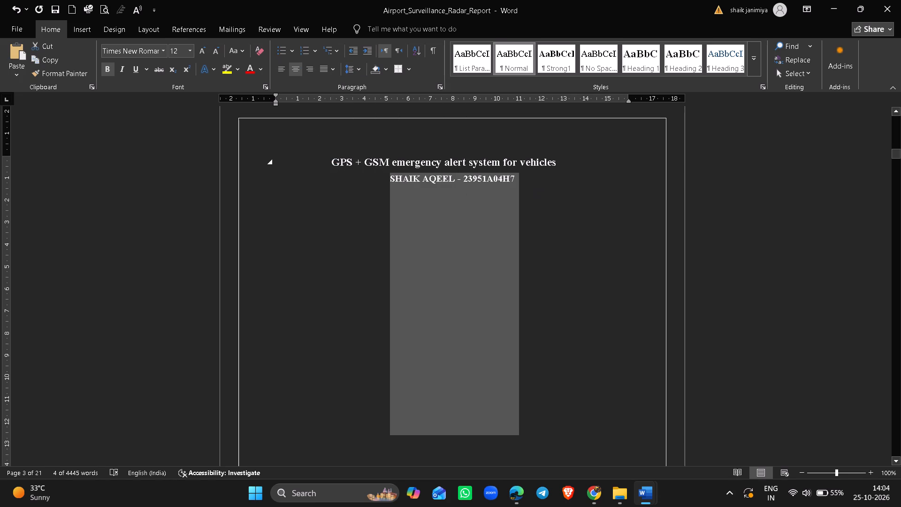
left_click_drag(563, 163, 297, 168)
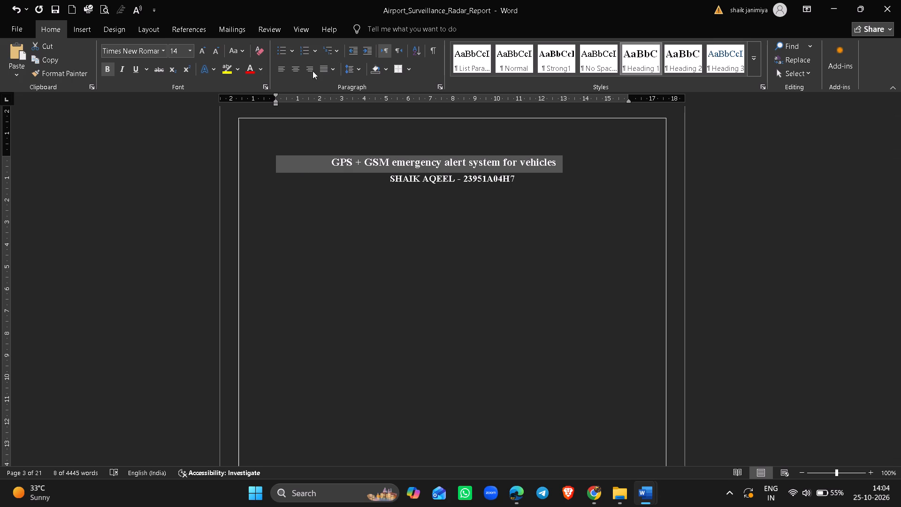
left_click(300, 68)
left_click(468, 227)
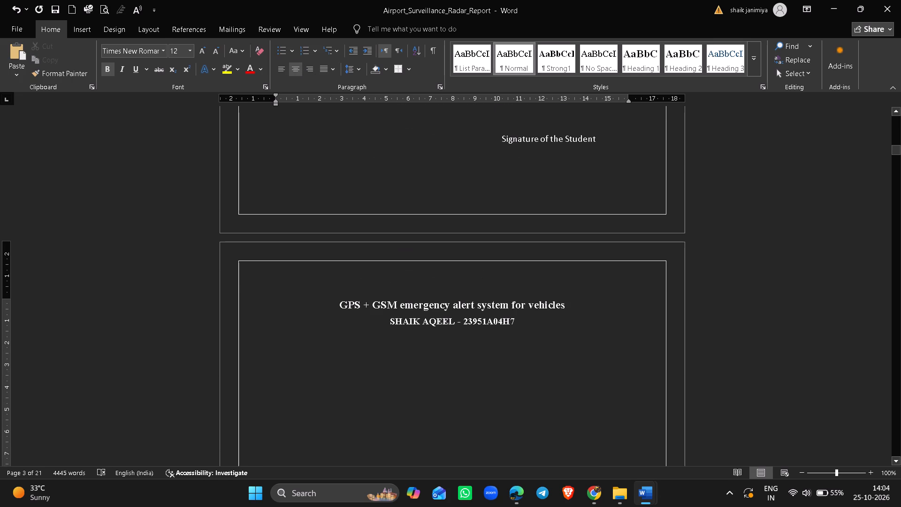
Insert two blank lines above the project title on page 3, comparing the layout with the mpmc report.
key("alt+Tab")
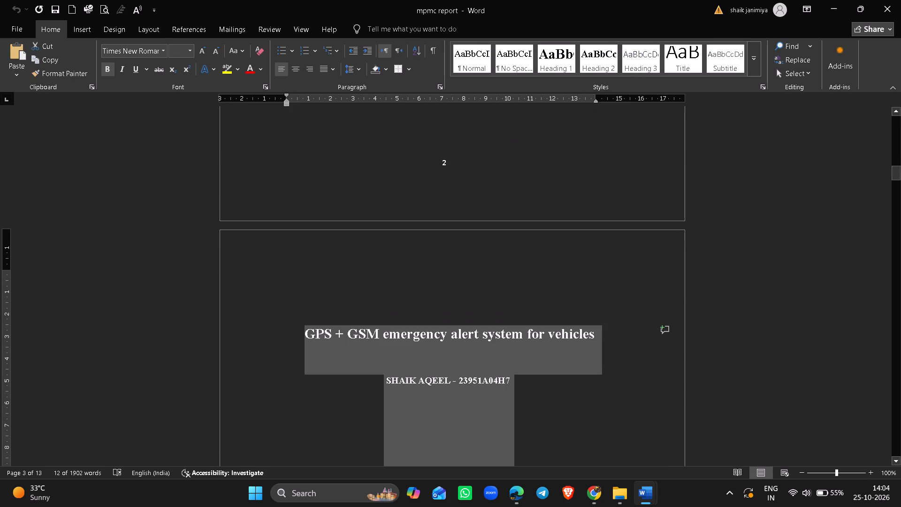
key("alt+Tab")
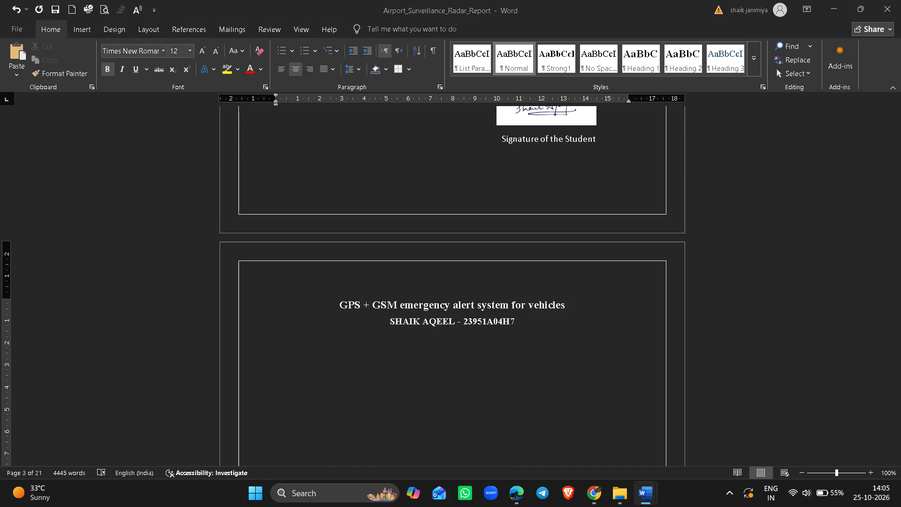
left_click(338, 302)
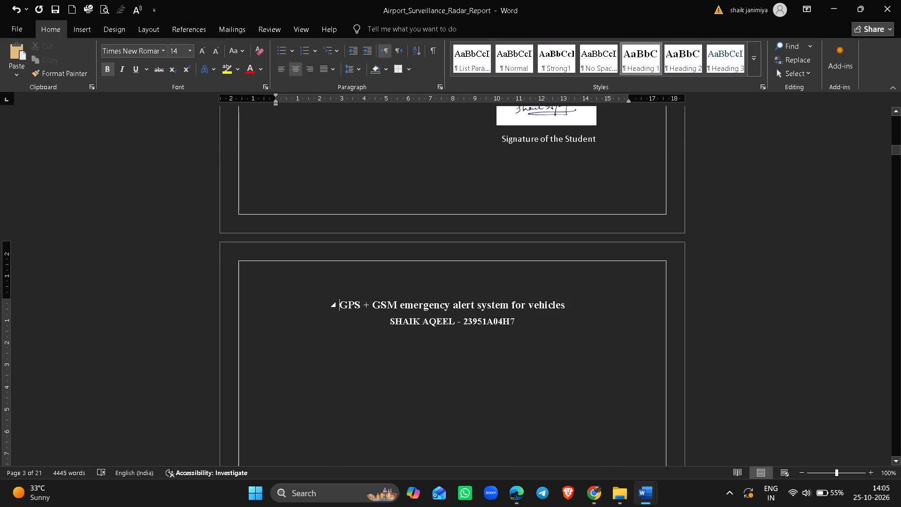
key("Return")
key("Return")
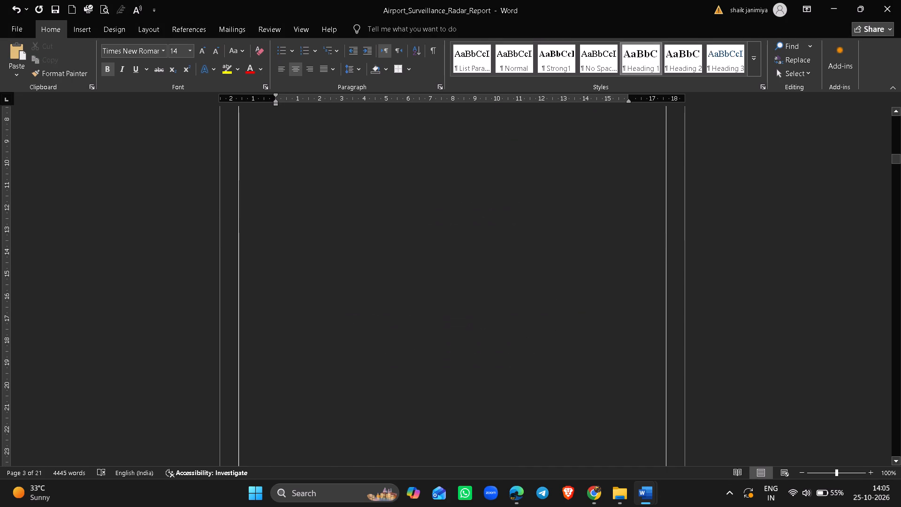
key("alt+Tab")
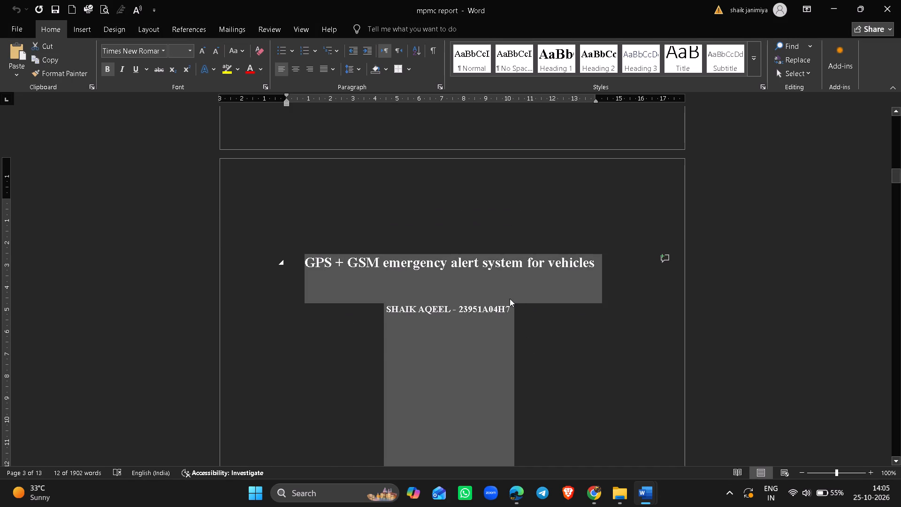
key("alt+Tab")
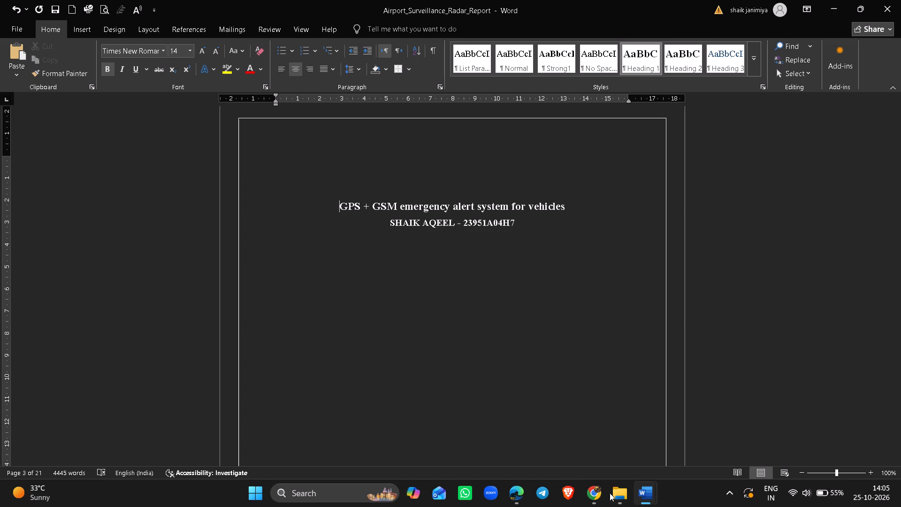
Replace the page 3 project title with "Airport Surveillance Radar", copied from the portal's assignment questions in Chrome, deleting leftover characters before it.
left_click(594, 490)
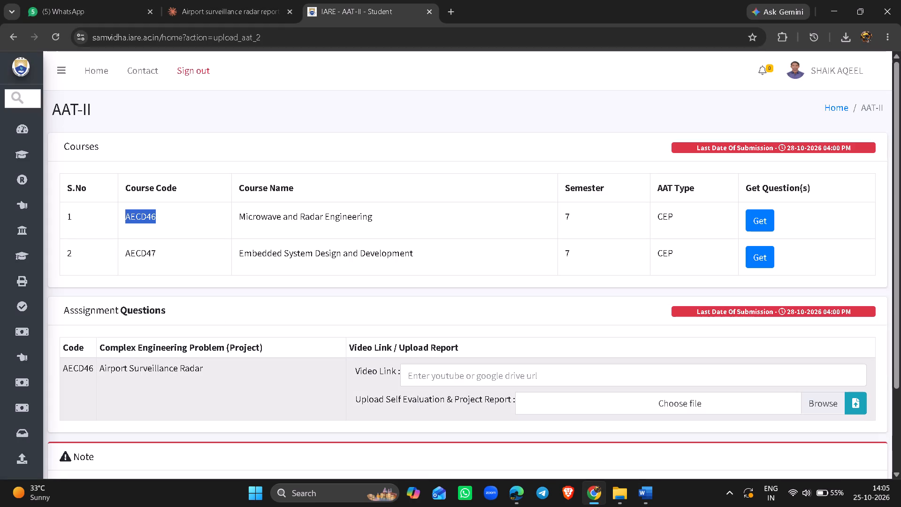
left_click_drag(205, 372, 99, 366)
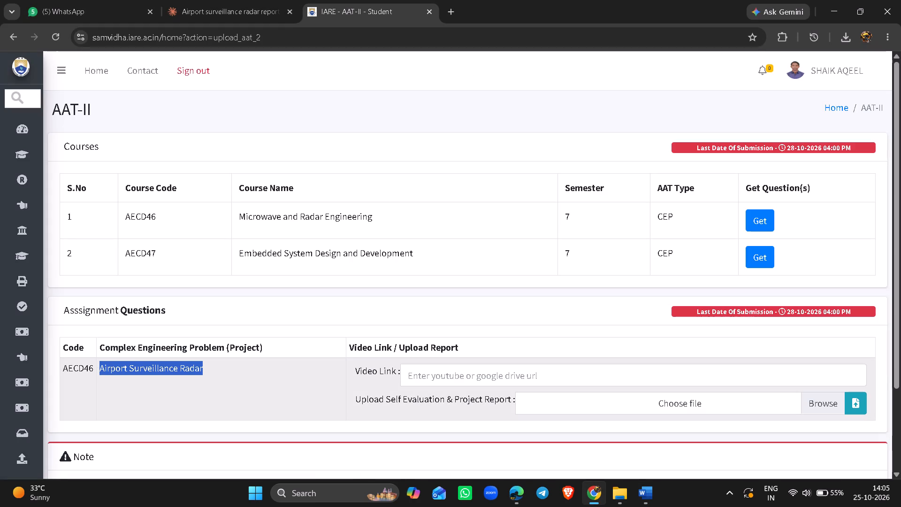
key("ctrl+c")
key("alt+Tab")
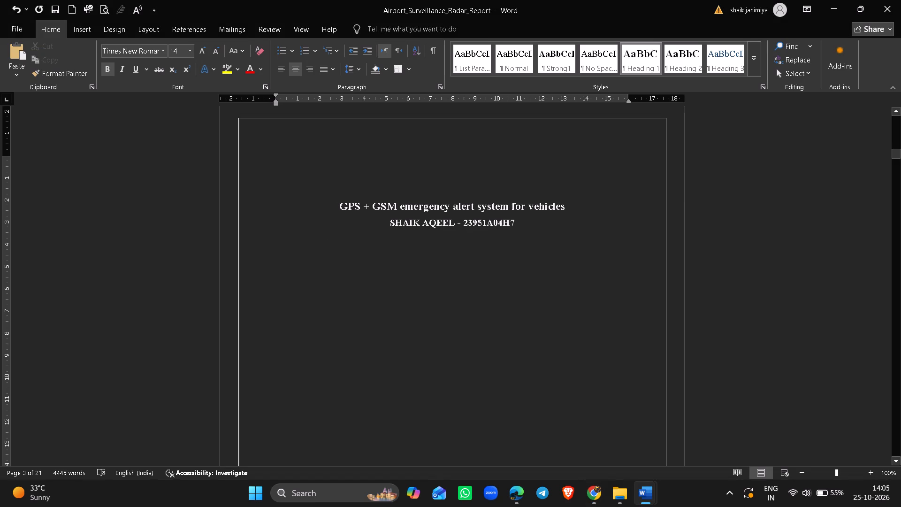
left_click_drag(568, 207, 351, 207)
key("ctrl+v")
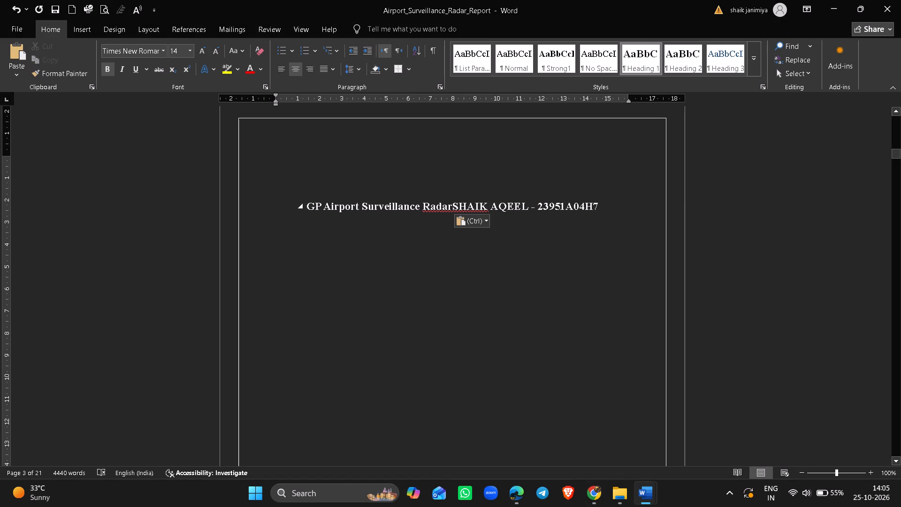
left_click(323, 206)
key("BackSpace")
key("BackSpace")
key("BackSpace")
Split the student name and roll number onto a separate line below the "Airport Surveillance Radar" title.
key("alt+Tab")
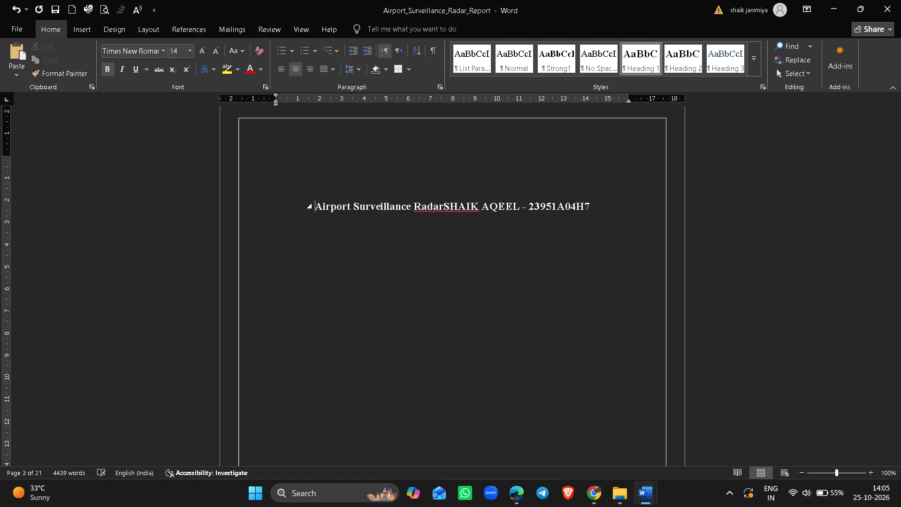
key("alt+Tab")
left_click(479, 249)
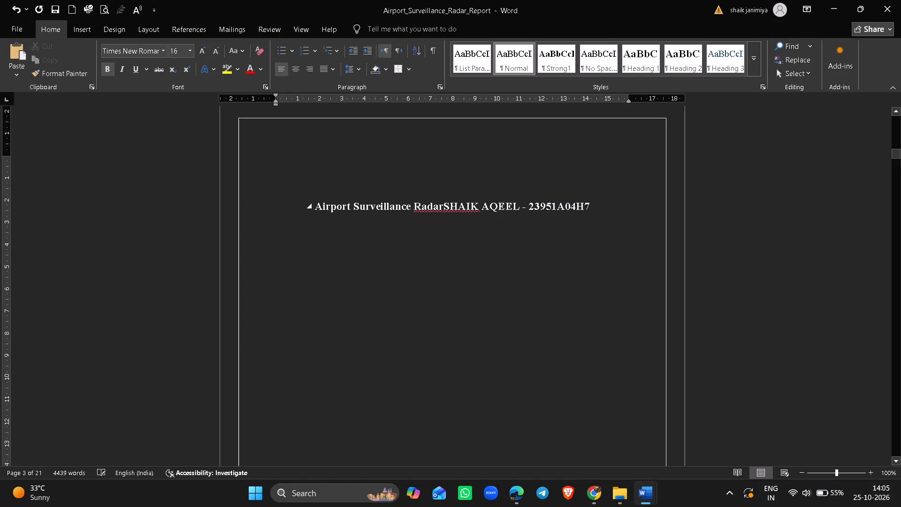
left_click(444, 208)
key("Return")
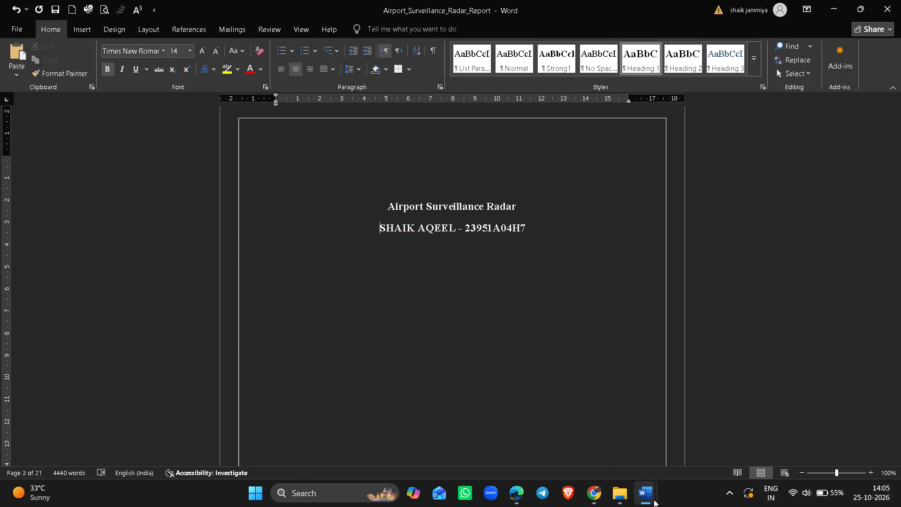
Check the font sizes of the project title and the student name line on page 3 of the mpmc report.
left_click(614, 438)
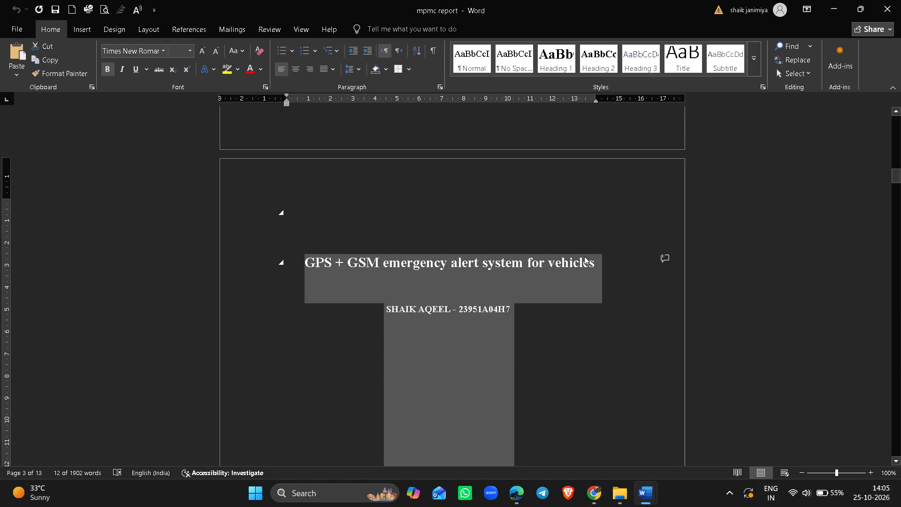
left_click(586, 261)
left_click_drag(598, 262, 557, 251)
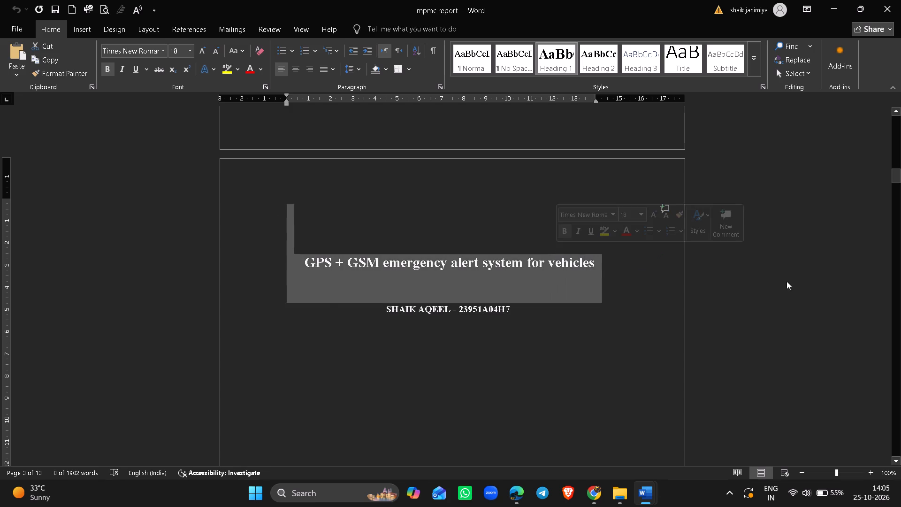
left_click(805, 284)
left_click_drag(528, 305, 460, 302)
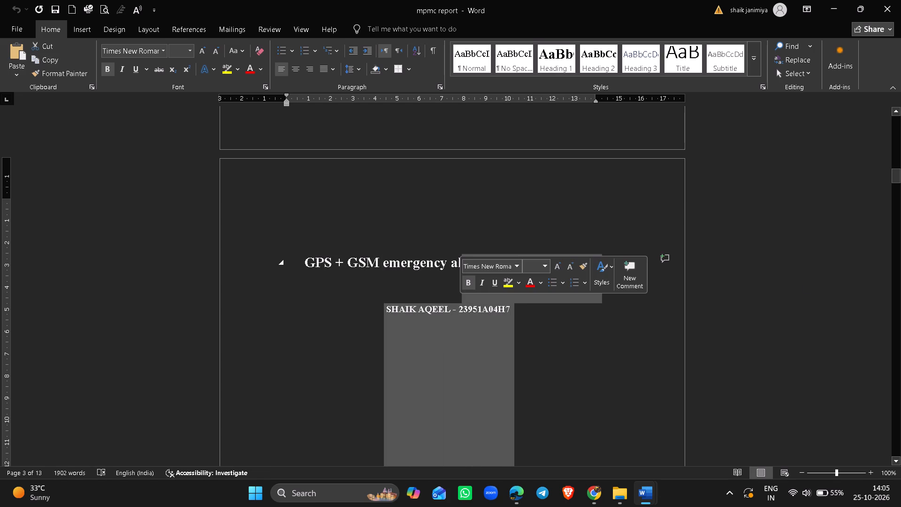
left_click(515, 317)
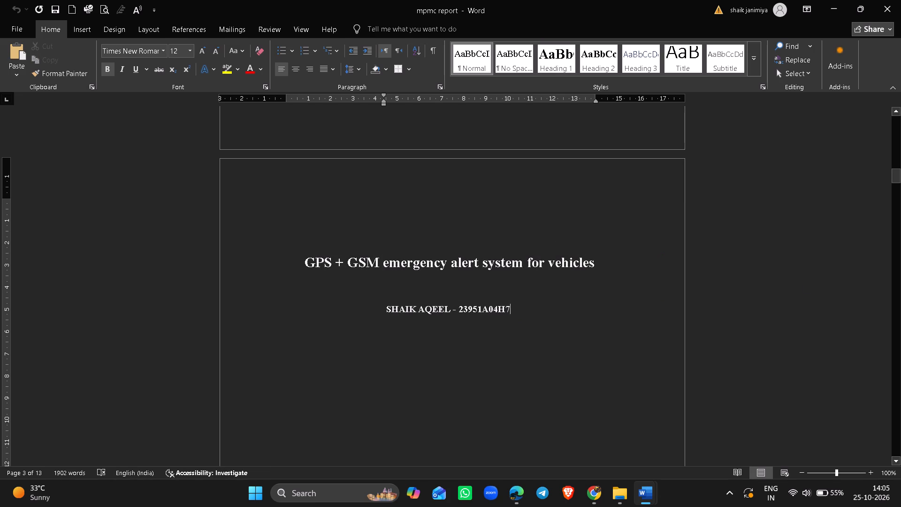
left_click_drag(512, 312, 500, 312)
left_click(540, 312)
key("alt+Tab")
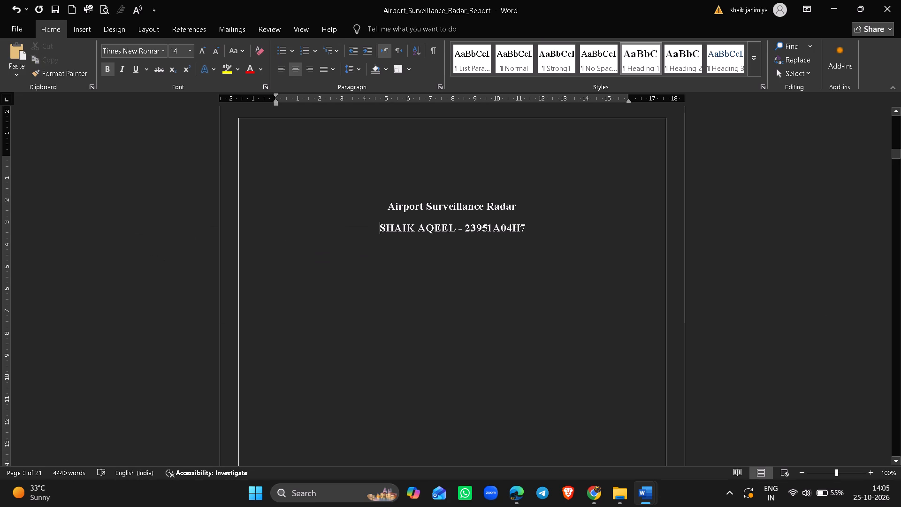
Set the "Airport Surveillance Radar" title on page 3 to 18 pt.
left_click_drag(526, 207, 374, 197)
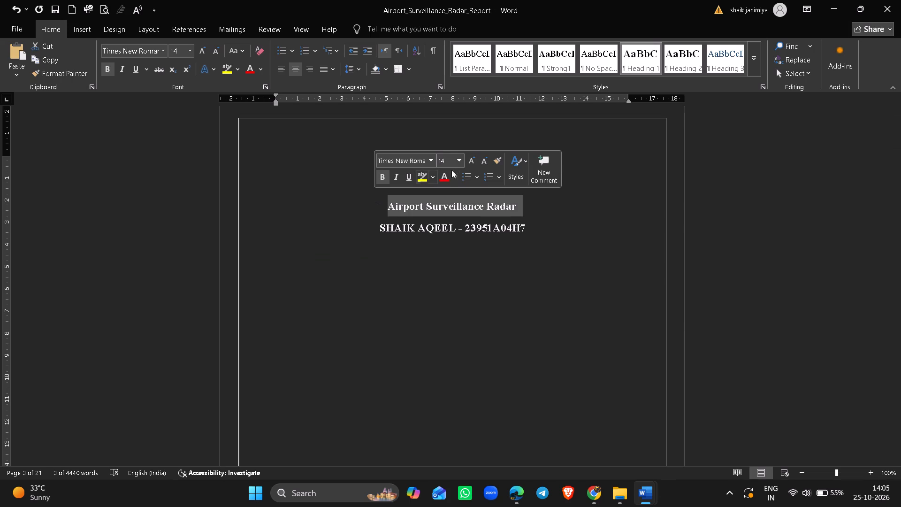
left_click(472, 162)
left_click(472, 162)
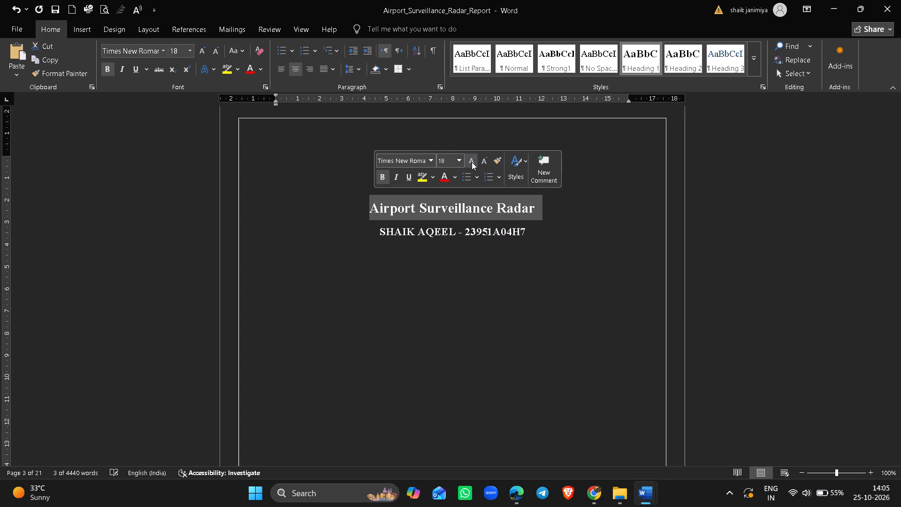
left_click(409, 161)
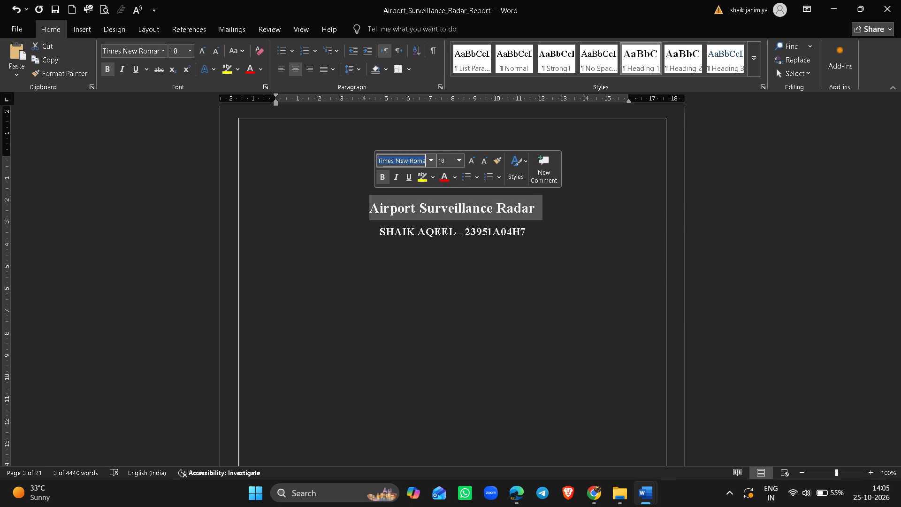
Set the student name and roll number line below the title to 12 pt.
left_click_drag(534, 234, 394, 235)
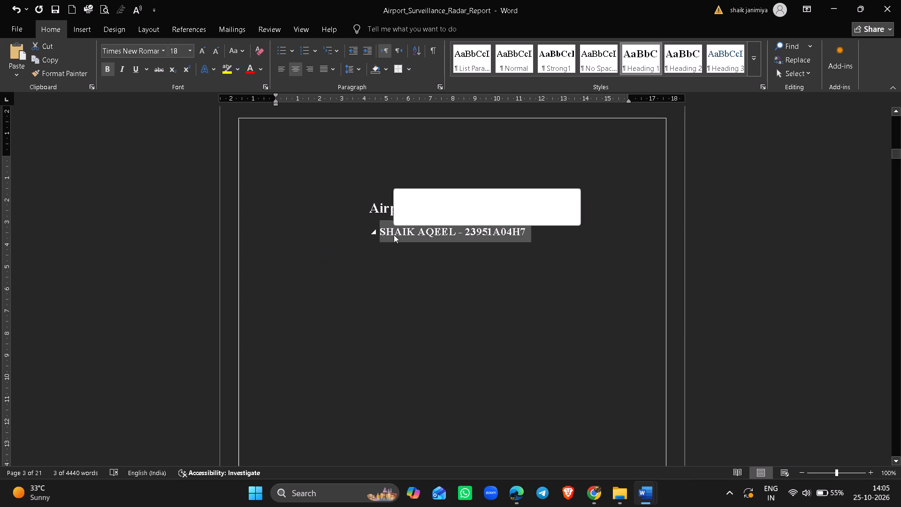
left_click(502, 199)
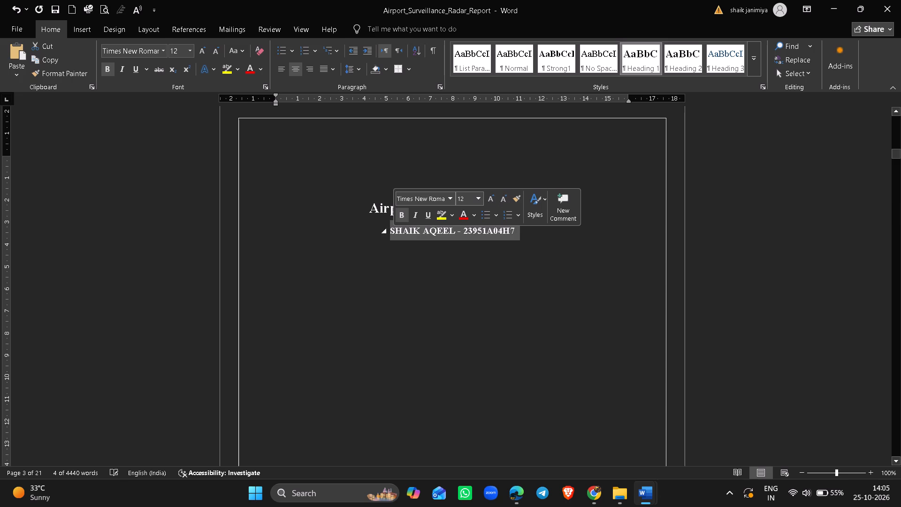
left_click(505, 254)
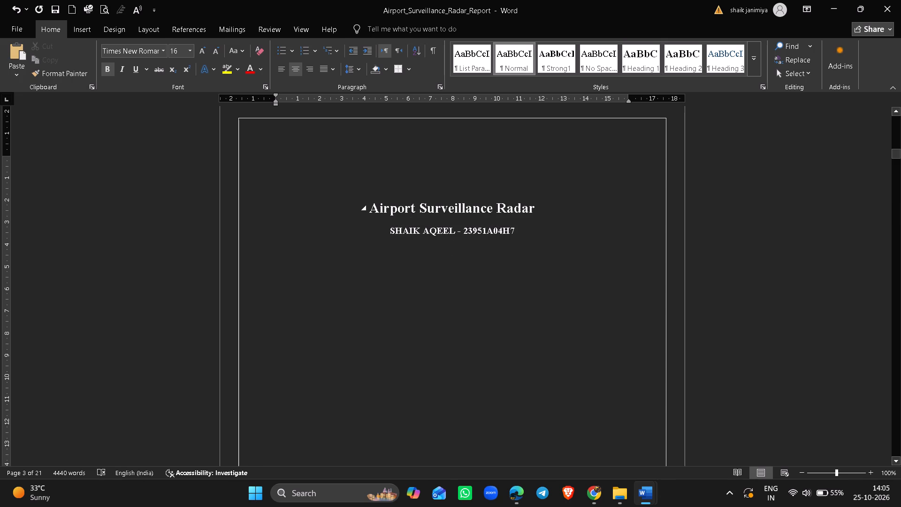
left_click(729, 215)
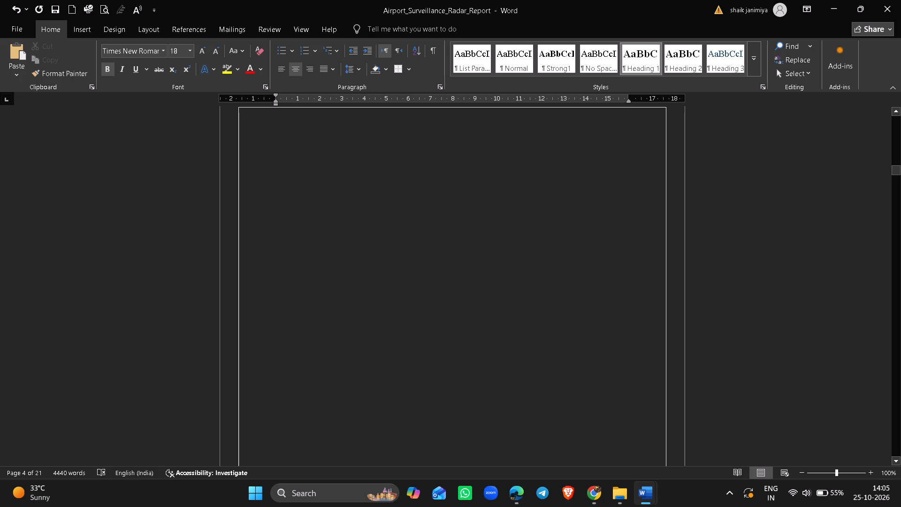
Copy the whole declaration certificate, including the place, date and signature block, from the mpmc report onto the blank page 4 of the radar report.
key("alt+Tab")
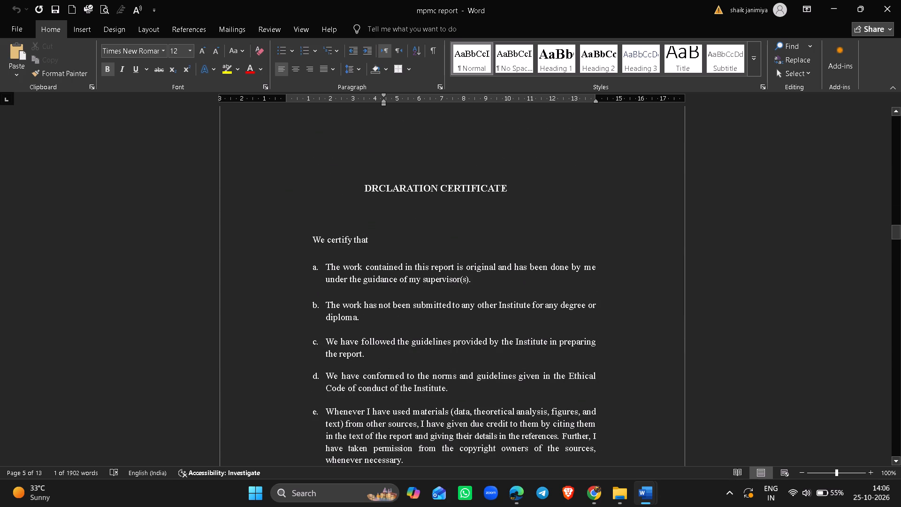
left_click_drag(333, 179, 516, 468)
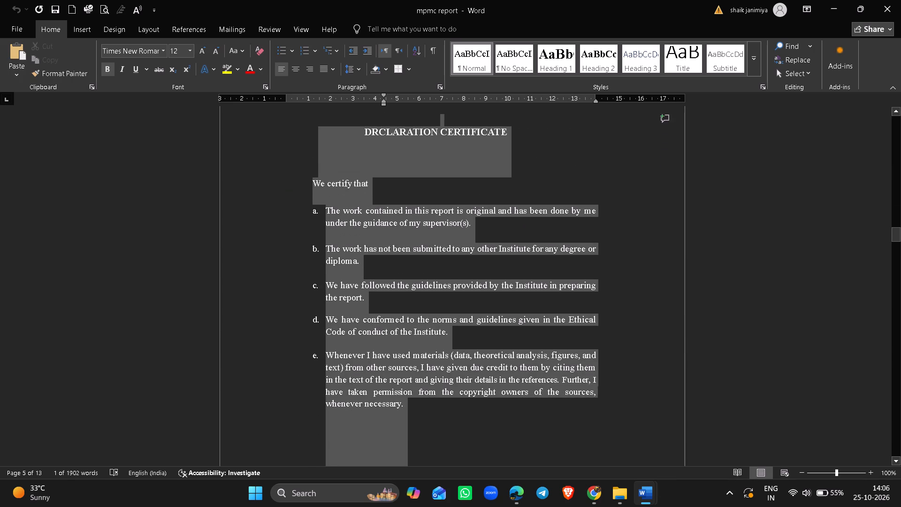
left_click_drag(516, 468, 573, 446)
key("ctrl+c")
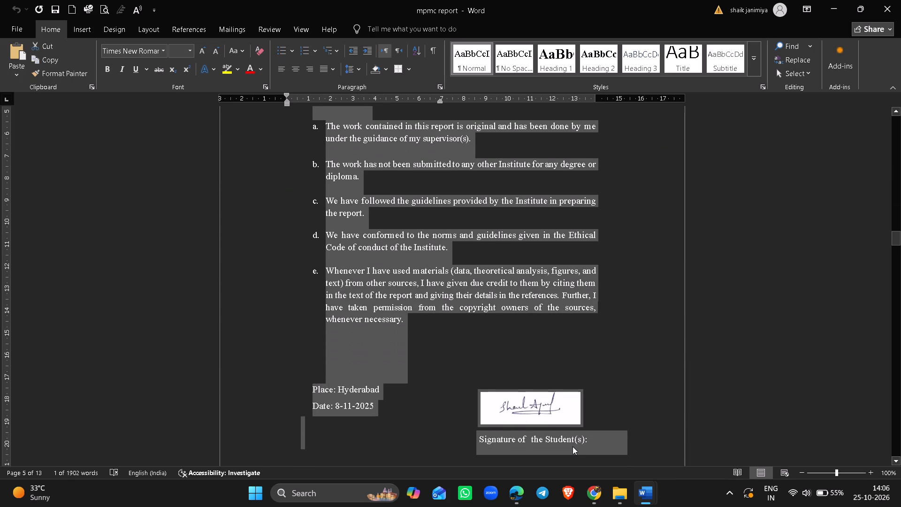
key("alt+Tab")
key("alt+Tab")
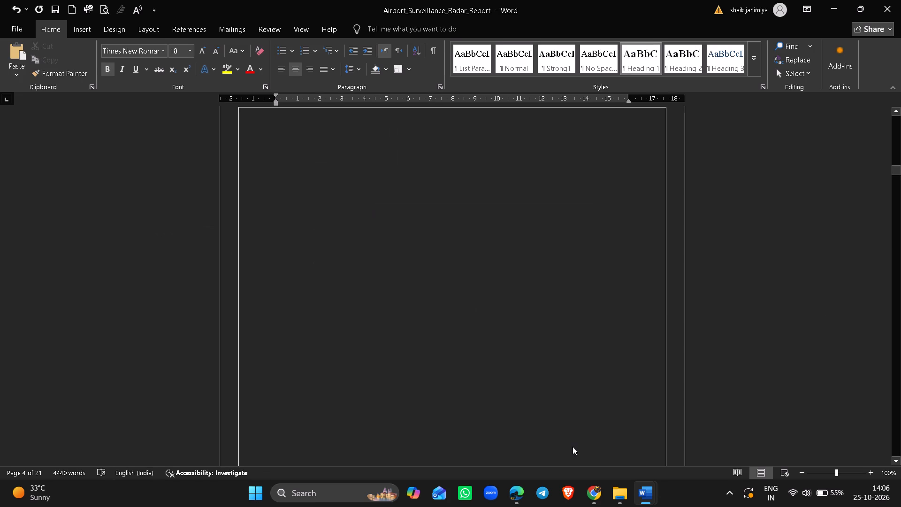
key("alt+Tab")
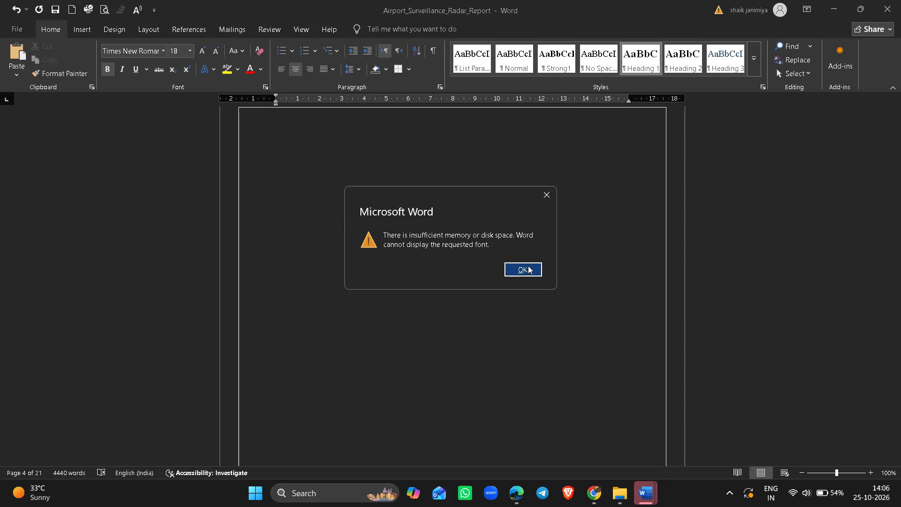
left_click(528, 266)
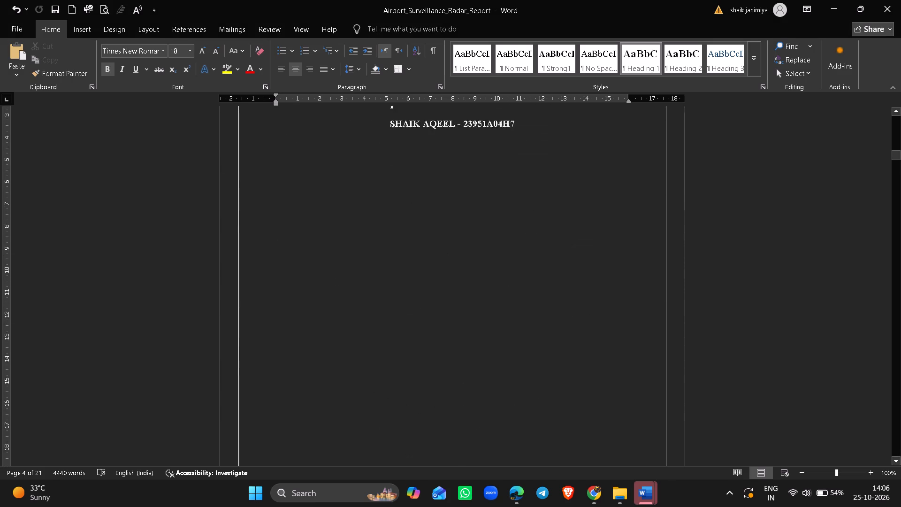
left_click(313, 241)
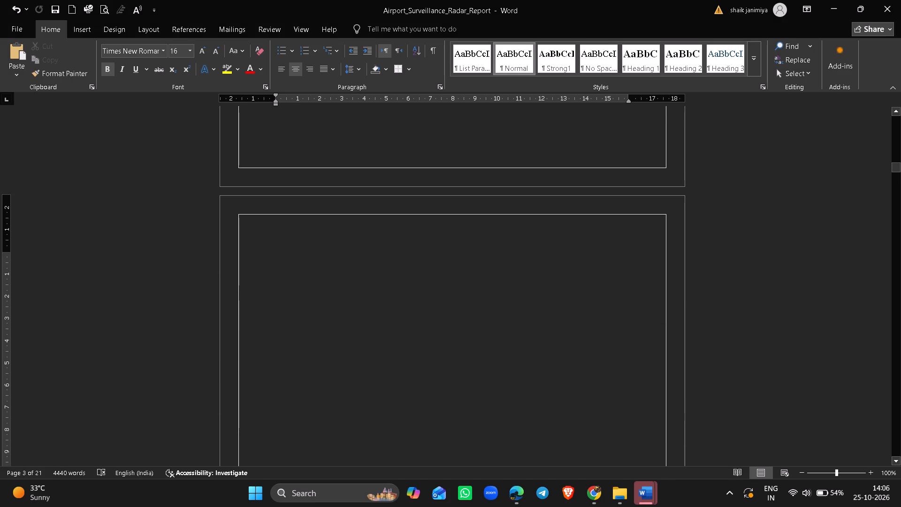
key("ctrl+v")
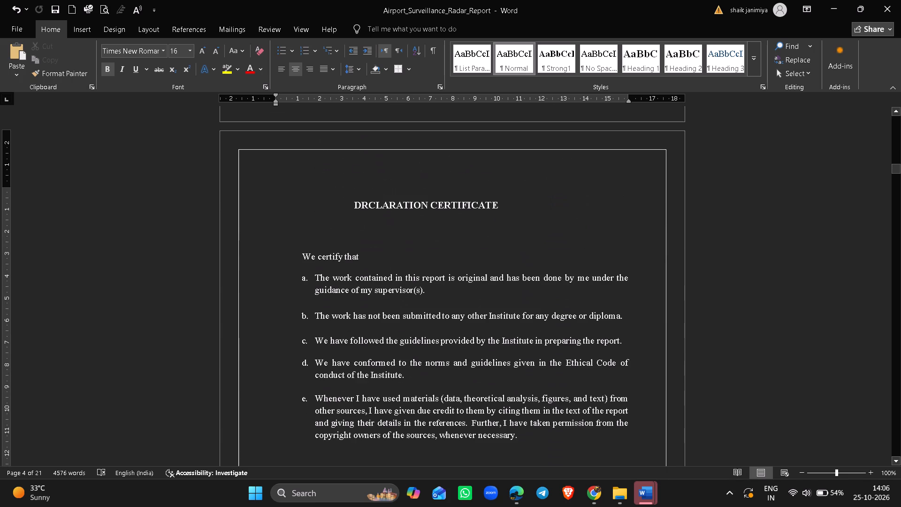
Insert a blank line above the "DRCLARATION CERTIFICATE" heading on page 4.
left_click(351, 203)
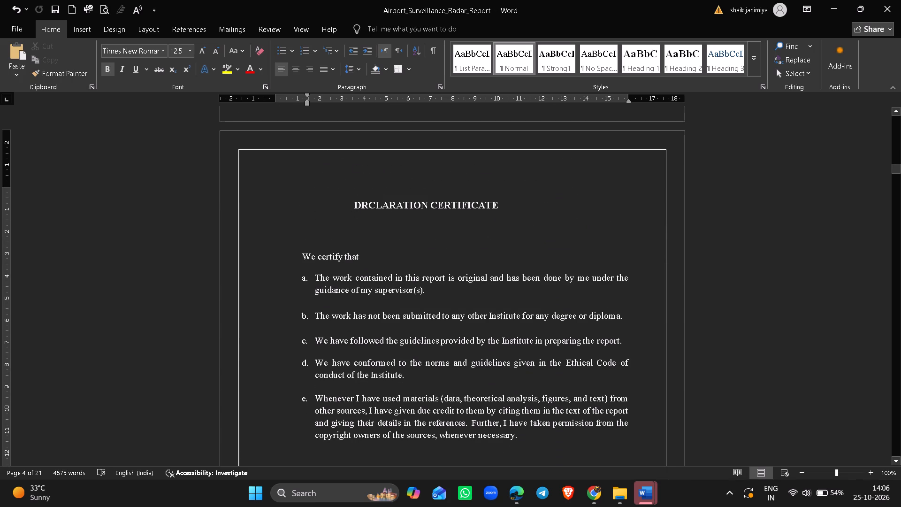
left_click_drag(351, 203, 513, 206)
left_click(418, 188)
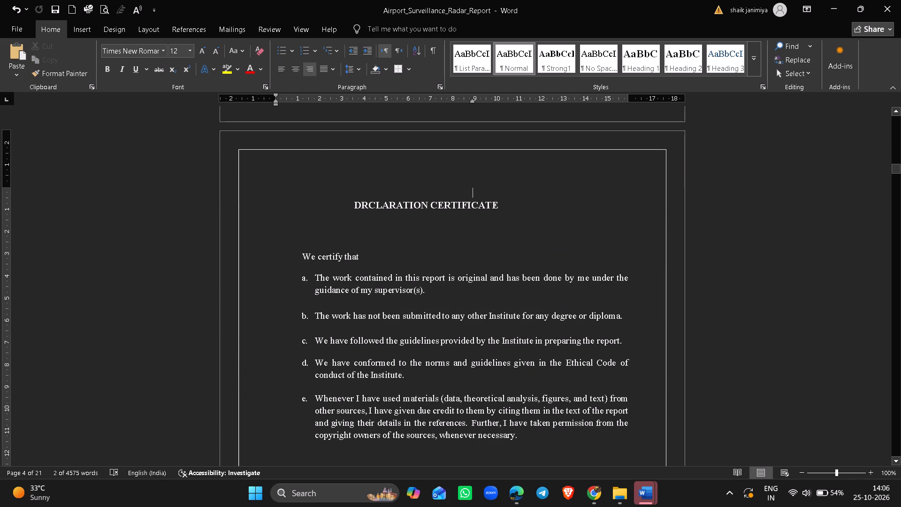
key("Return")
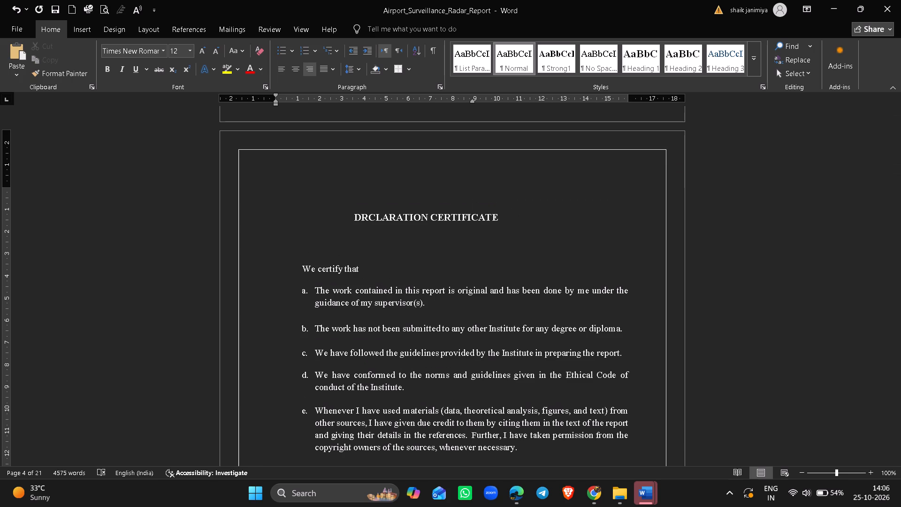
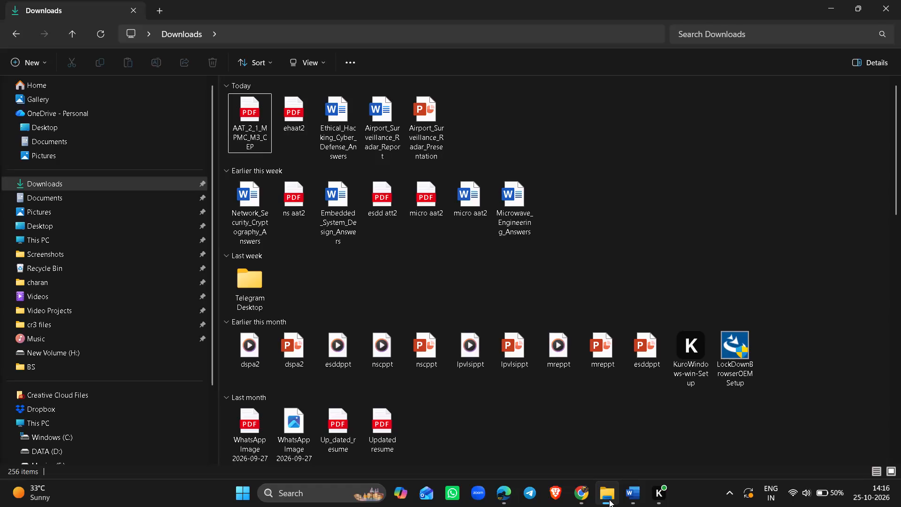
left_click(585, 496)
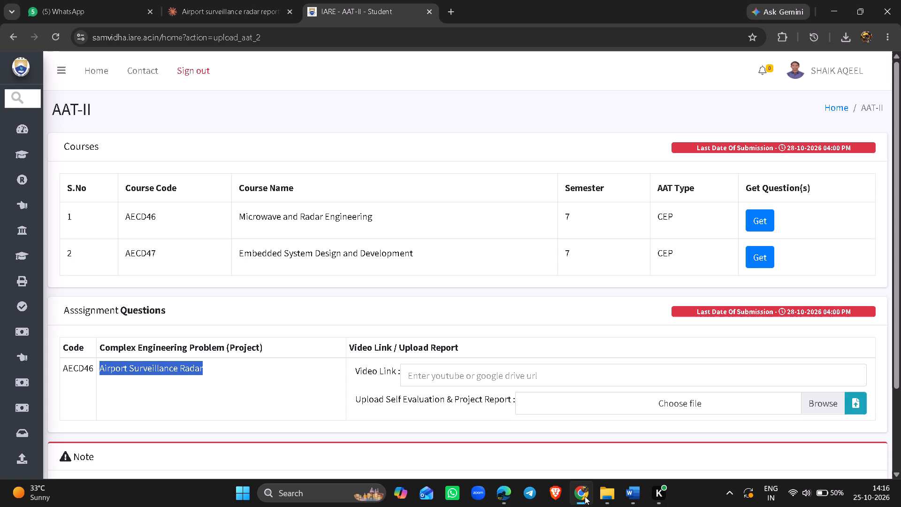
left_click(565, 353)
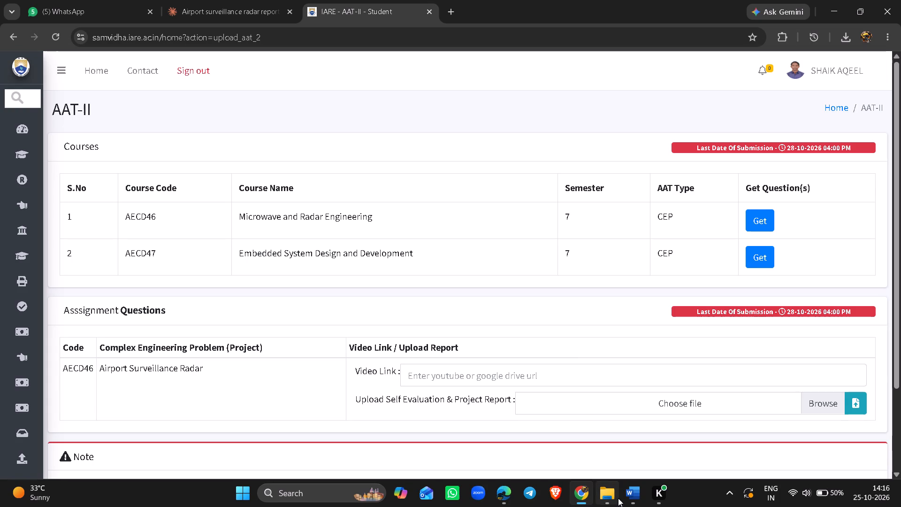
In the Word radar report, widen the self-assessment table on page 1 by moving its right border slightly outward, past the institute banner's edge.
left_click(664, 441)
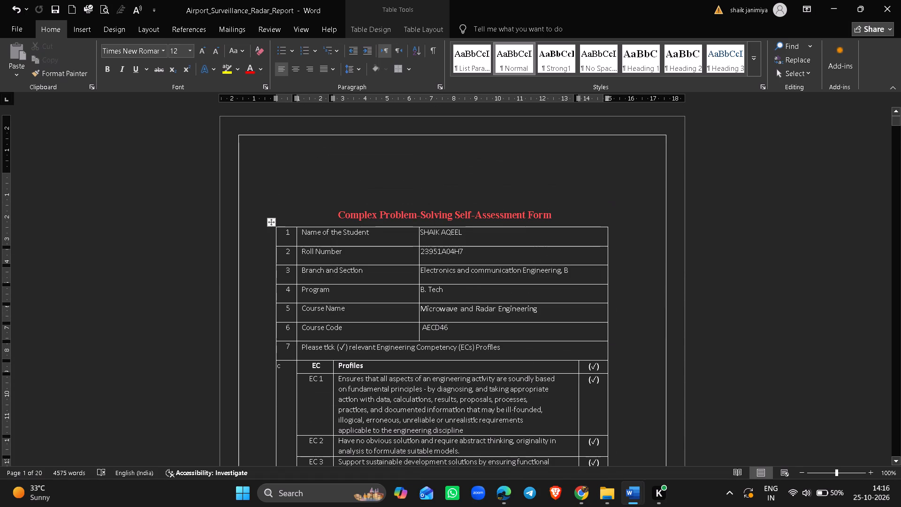
left_click(510, 317)
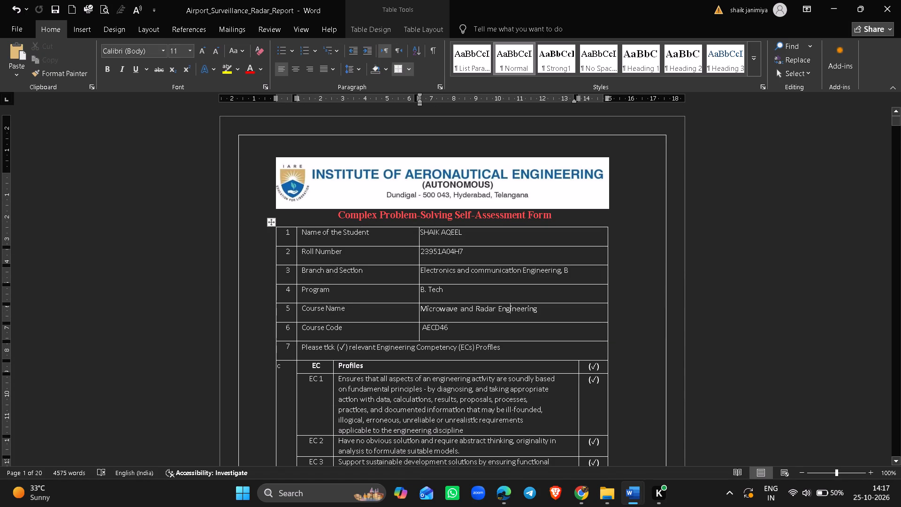
left_click(269, 218)
left_click_drag(608, 289, 626, 289)
left_click(722, 317)
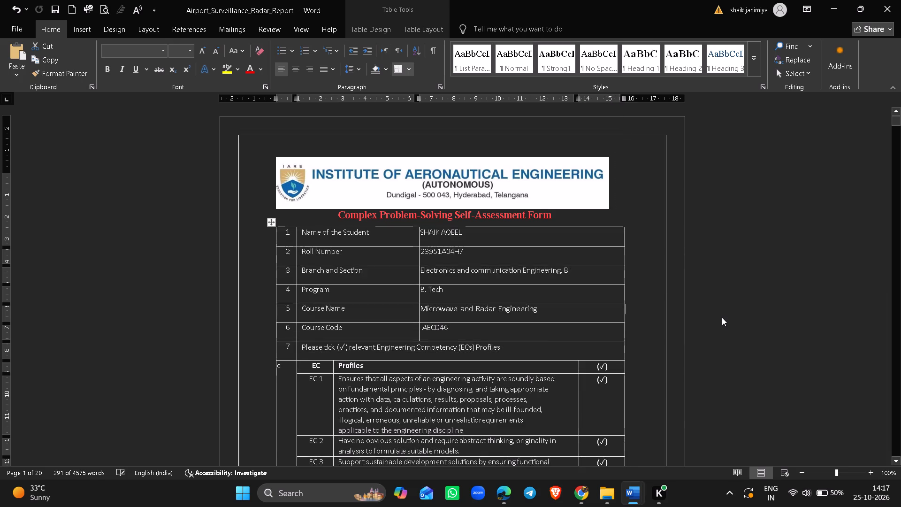
Widen the table's EC 10 to EC 12 rows on page 2 so their right border lines up with the page 1 part.
left_click(571, 353)
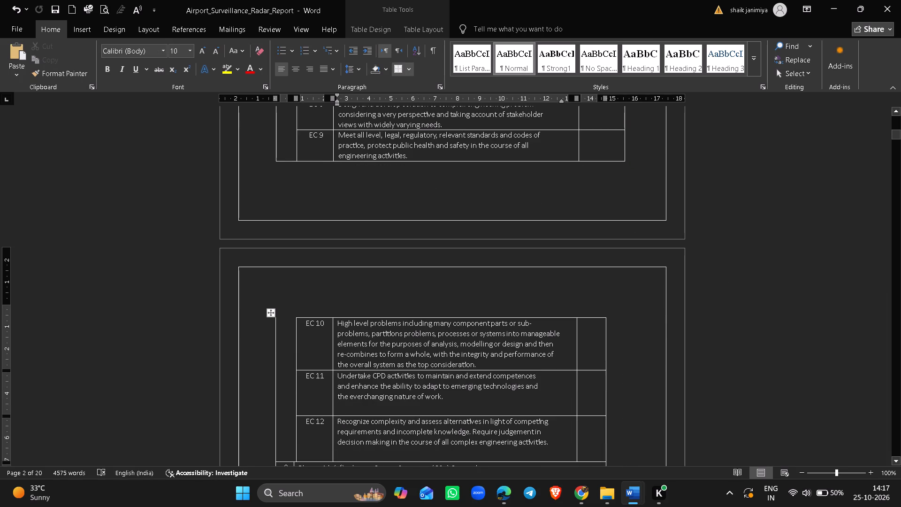
left_click(269, 310)
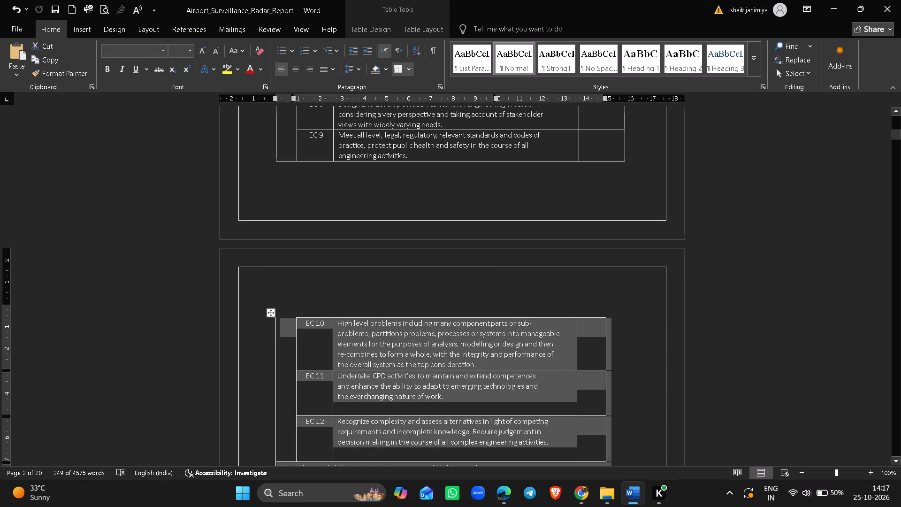
left_click_drag(606, 363, 618, 364)
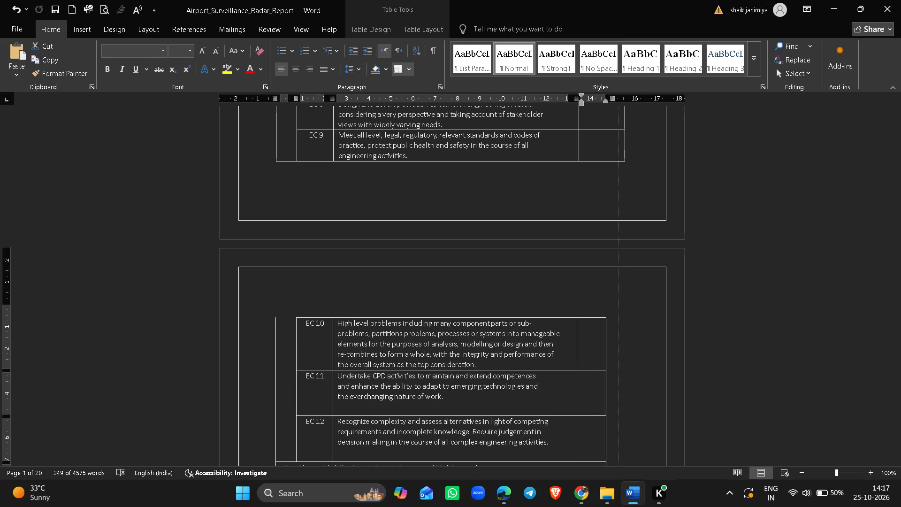
left_click_drag(618, 364, 626, 366)
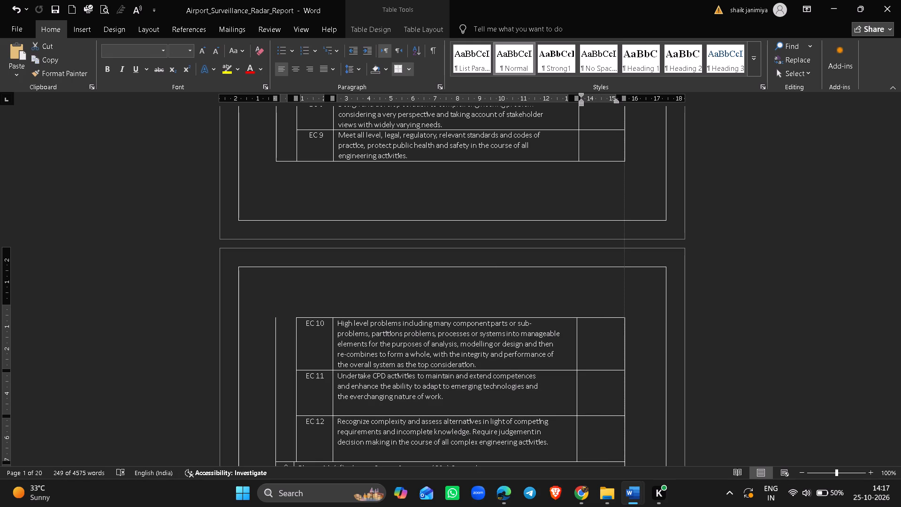
left_click_drag(626, 366, 625, 367)
left_click_drag(625, 367, 625, 369)
left_click(727, 376)
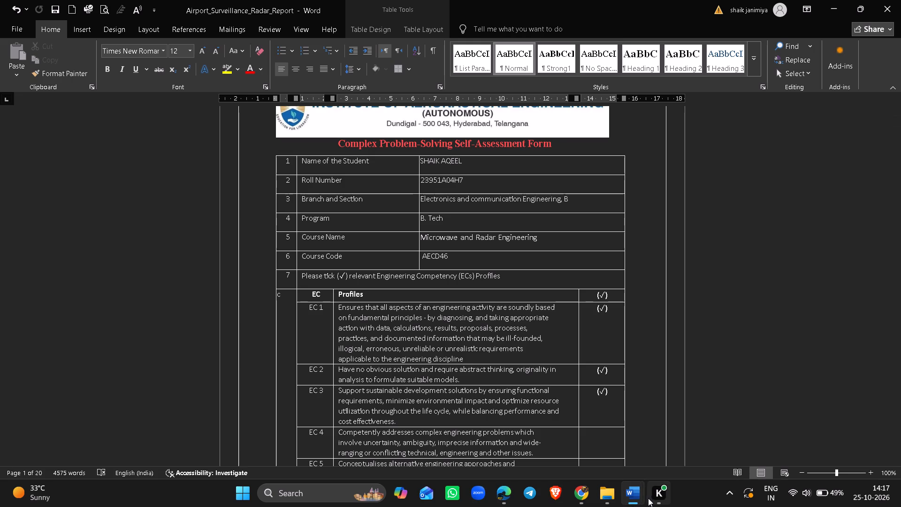
Switch to the AAT_2_1_MPMC_M3_CEP PDF in Edge and examine its declaration, title page, index and content sections, returning to the radar report.
left_click(613, 457)
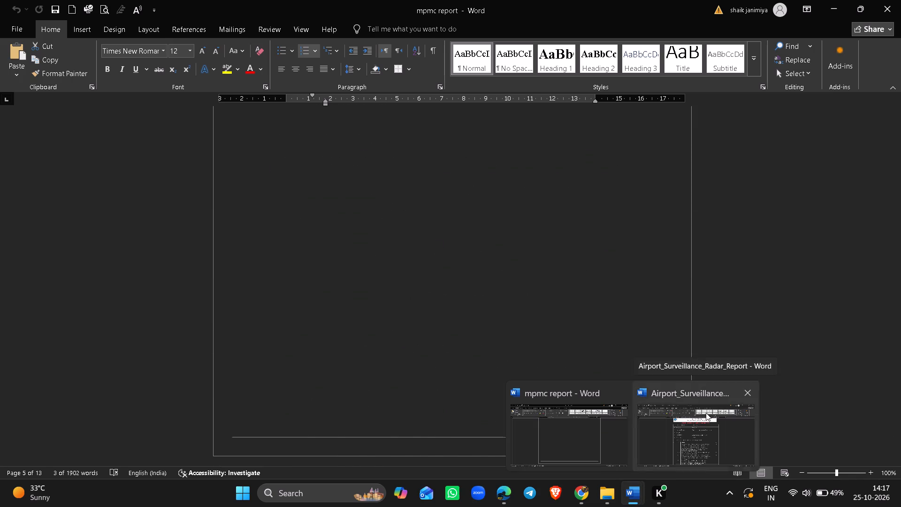
left_click(706, 413)
left_click(497, 486)
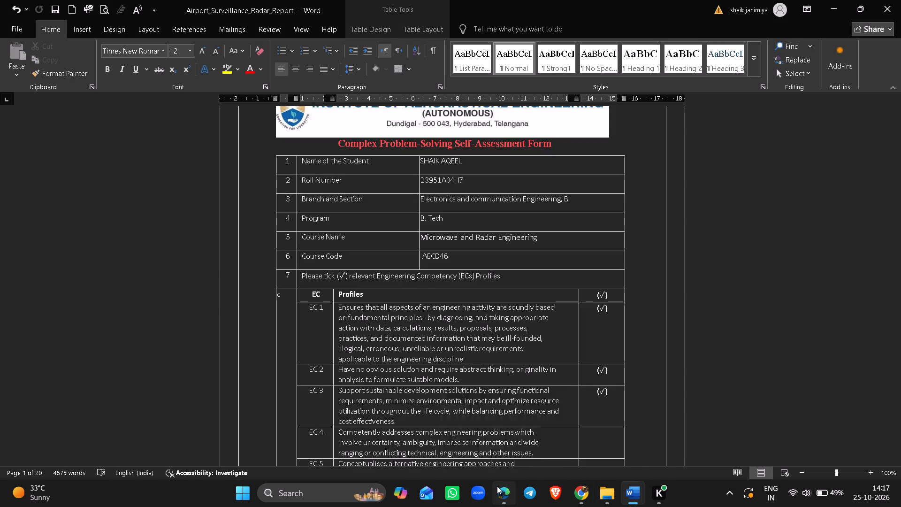
scroll(466, 390, "down", 2)
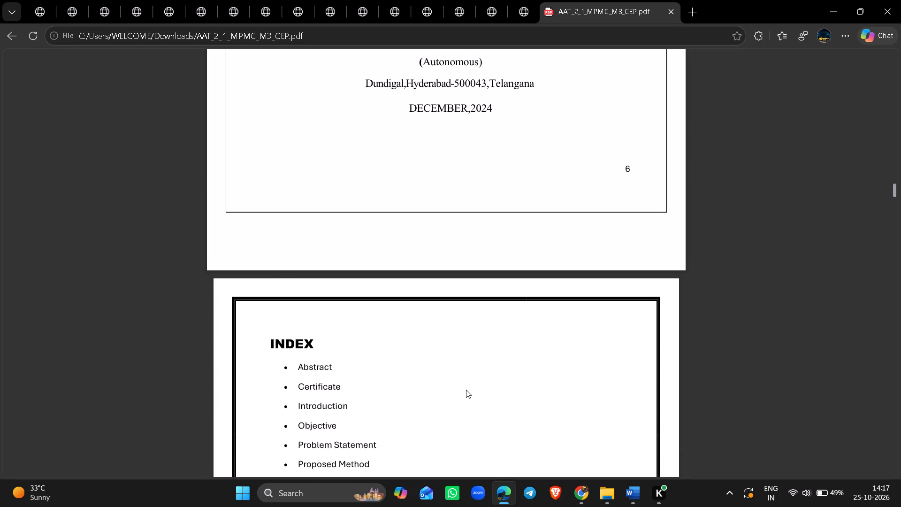
scroll(466, 390, "down", 9)
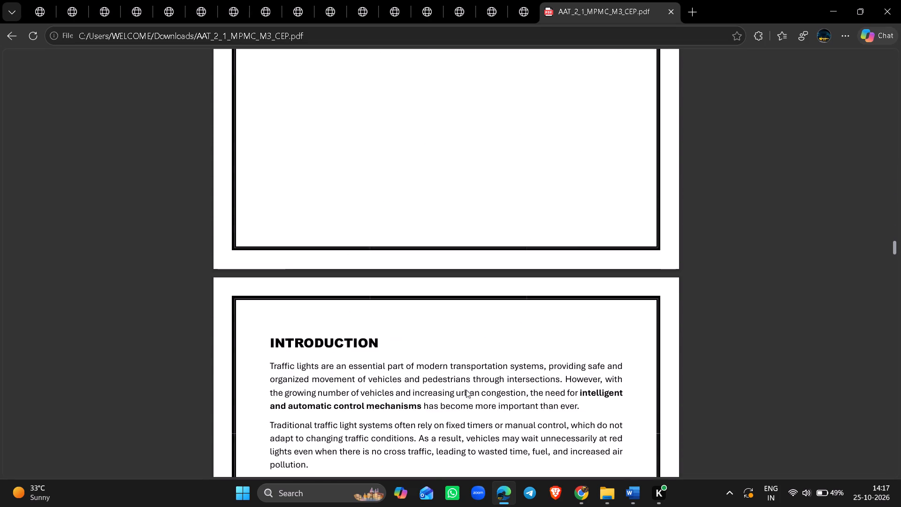
scroll(466, 390, "down", 14)
scroll(466, 390, "up", 4)
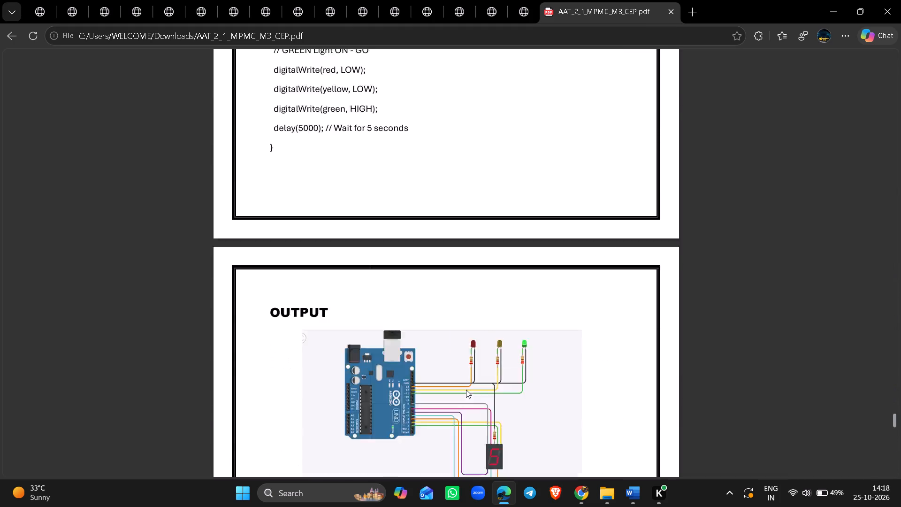
scroll(466, 390, "up", 16)
scroll(466, 390, "down", 1)
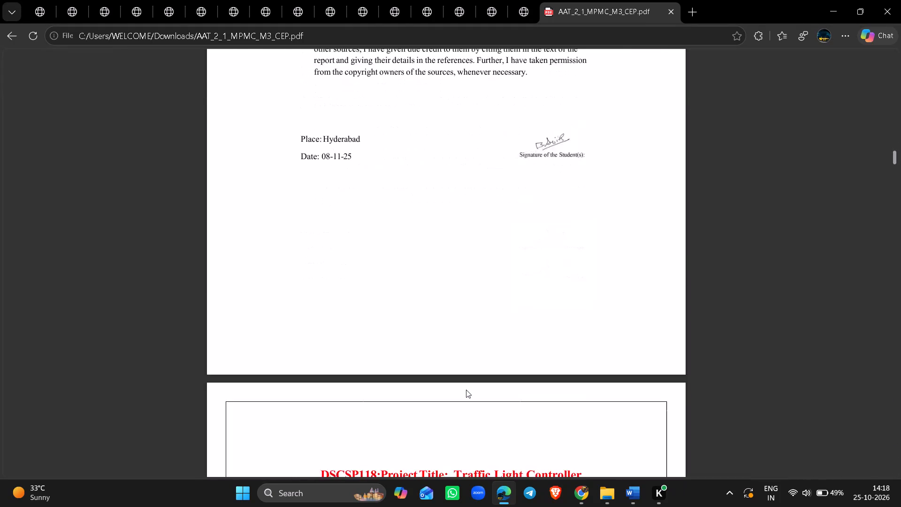
scroll(466, 390, "down", 1)
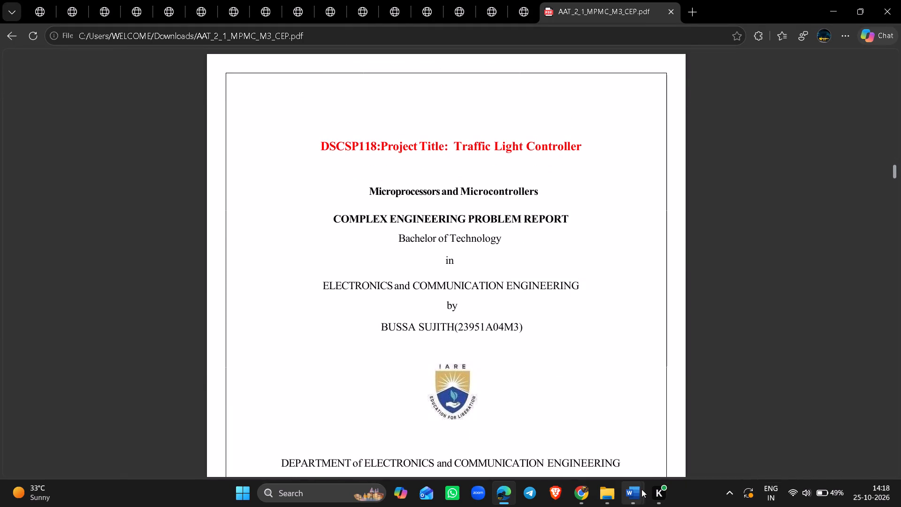
left_click(666, 448)
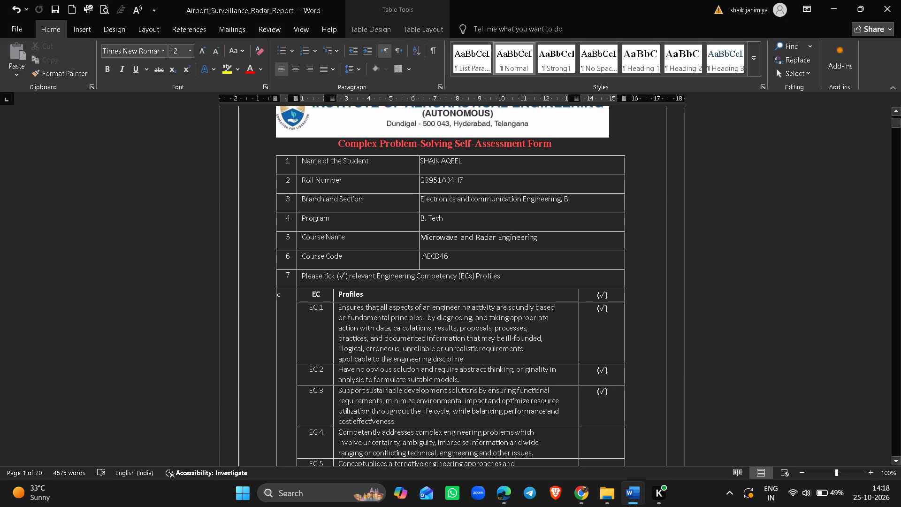
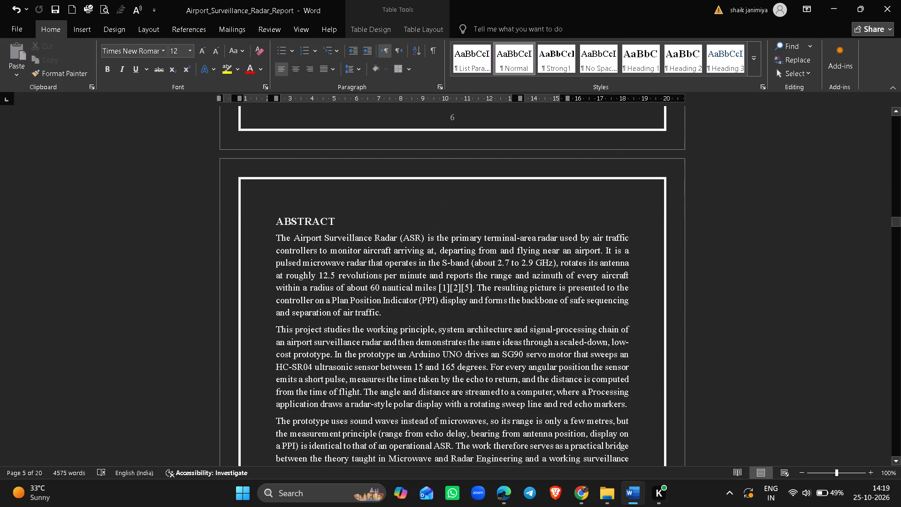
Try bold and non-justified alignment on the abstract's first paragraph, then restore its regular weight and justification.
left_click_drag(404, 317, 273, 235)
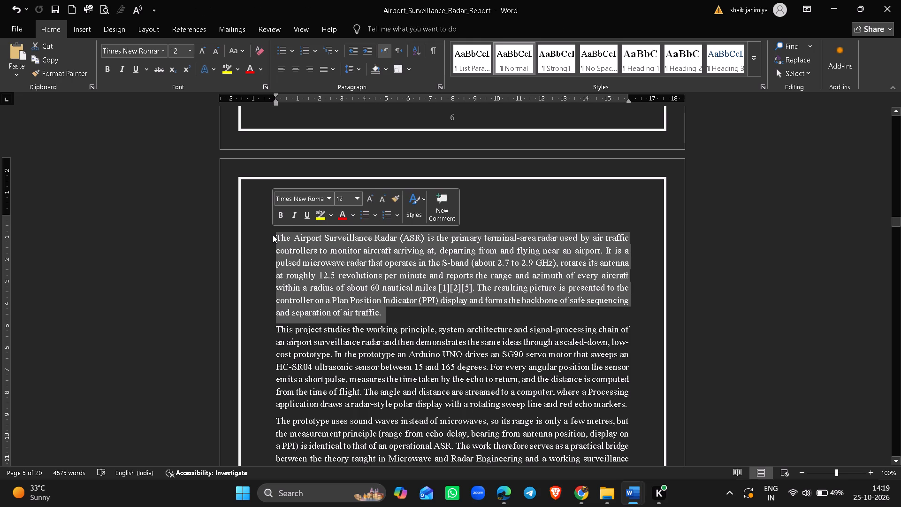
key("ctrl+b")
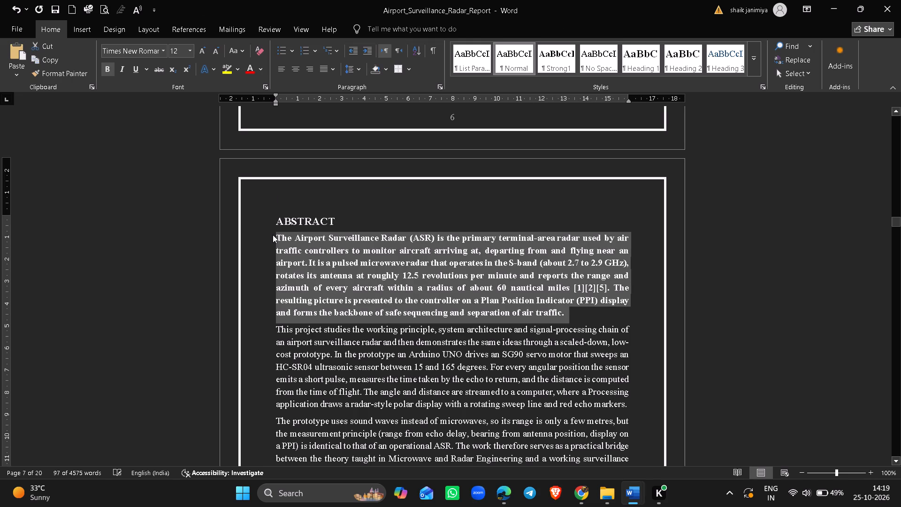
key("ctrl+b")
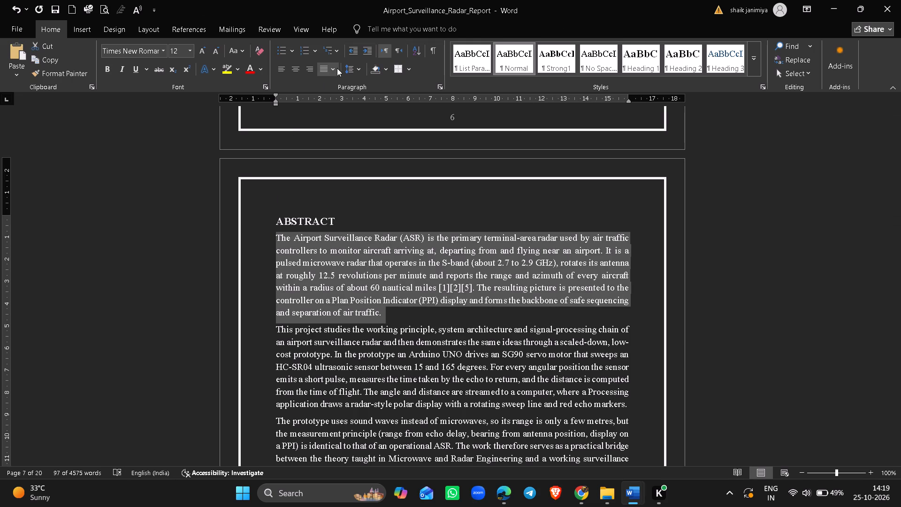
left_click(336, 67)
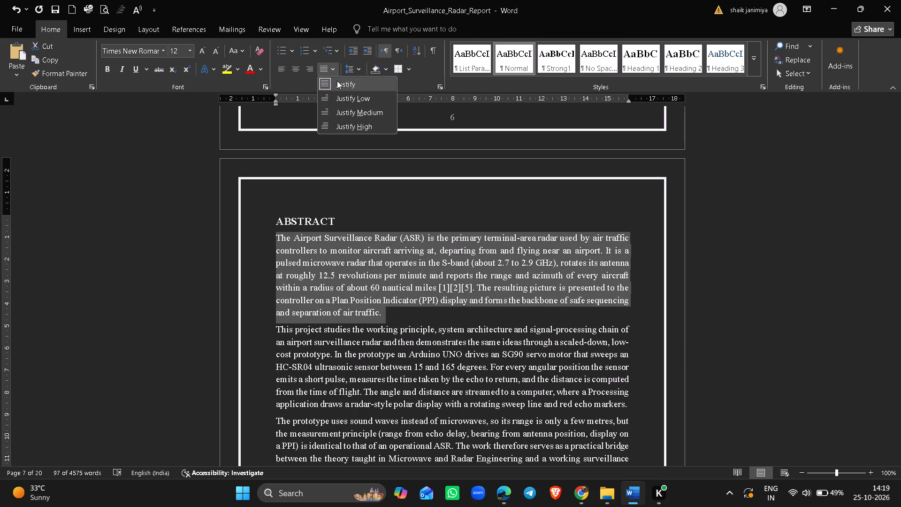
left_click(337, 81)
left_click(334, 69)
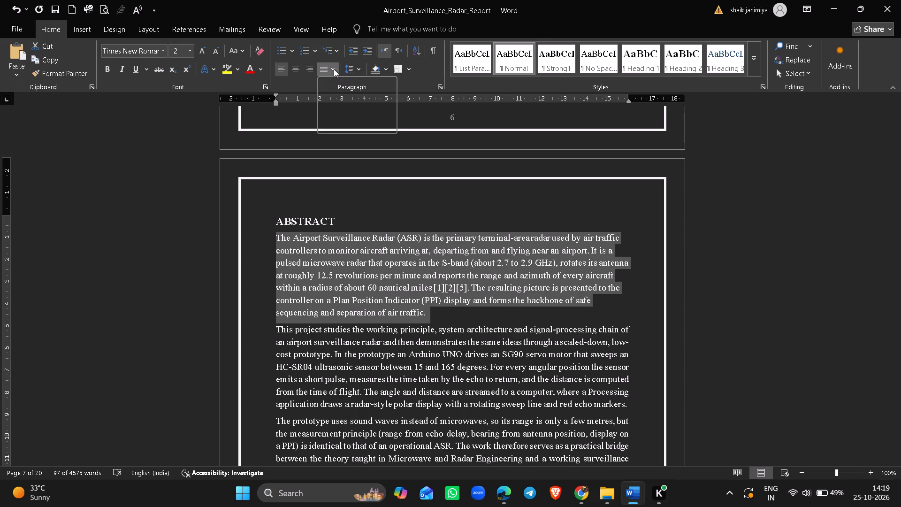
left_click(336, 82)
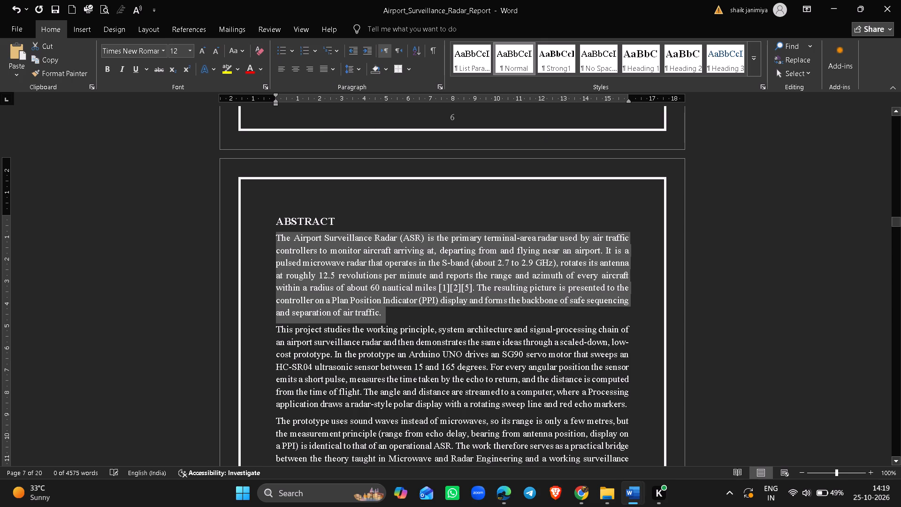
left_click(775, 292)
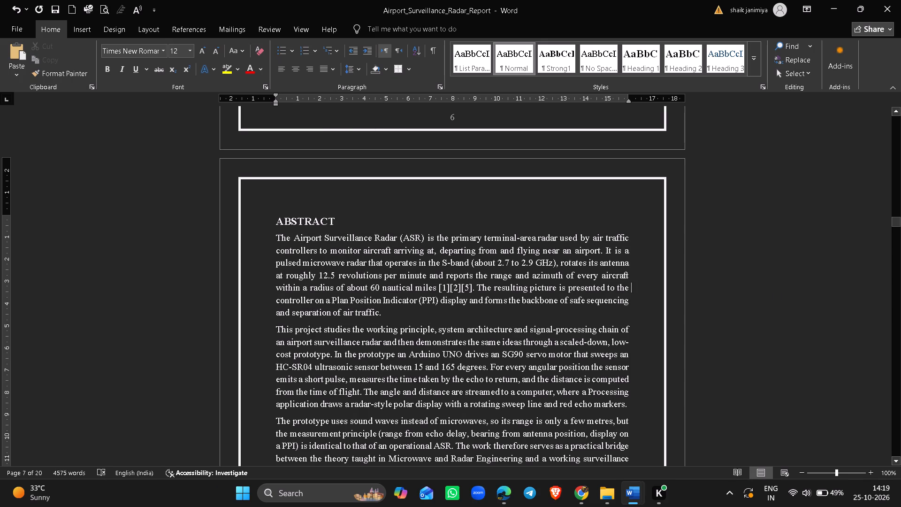
Check the line spacing of the abstract's first two paragraphs and preview 1.5 spacing without applying it.
left_click_drag(271, 238, 443, 369)
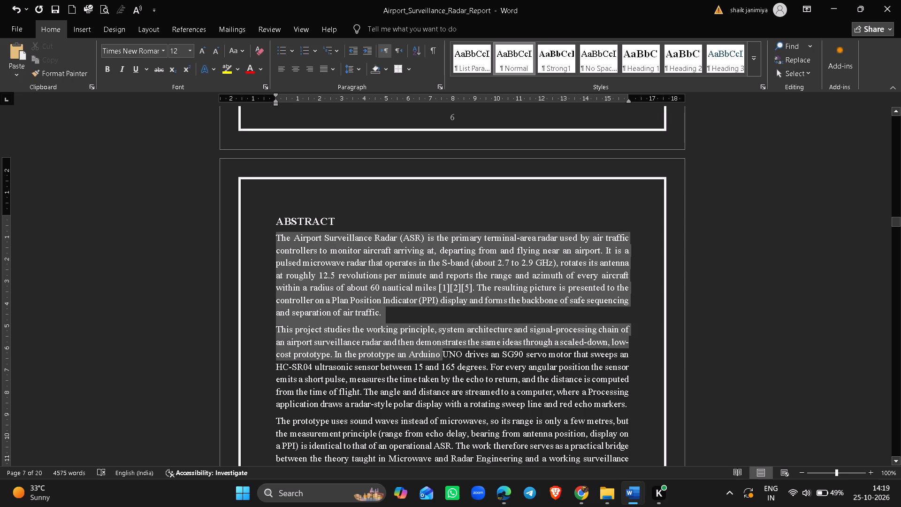
left_click_drag(443, 369, 622, 412)
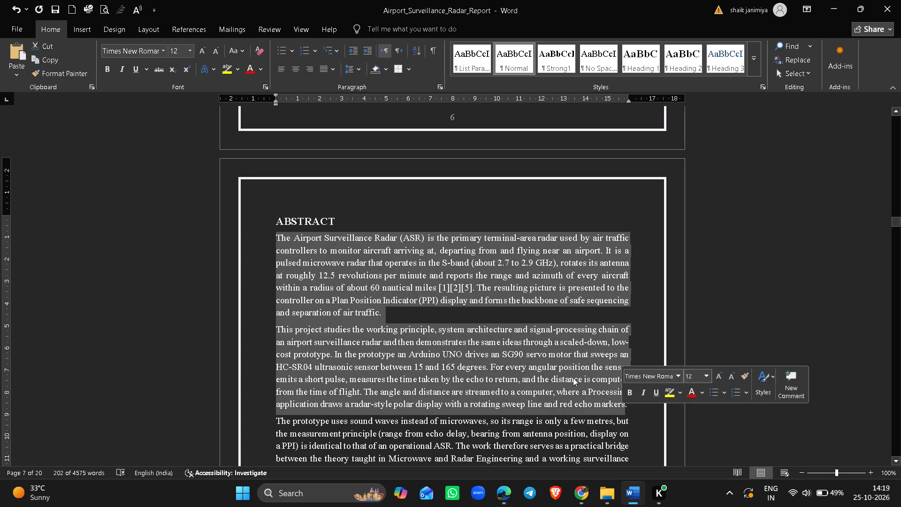
left_click(355, 70)
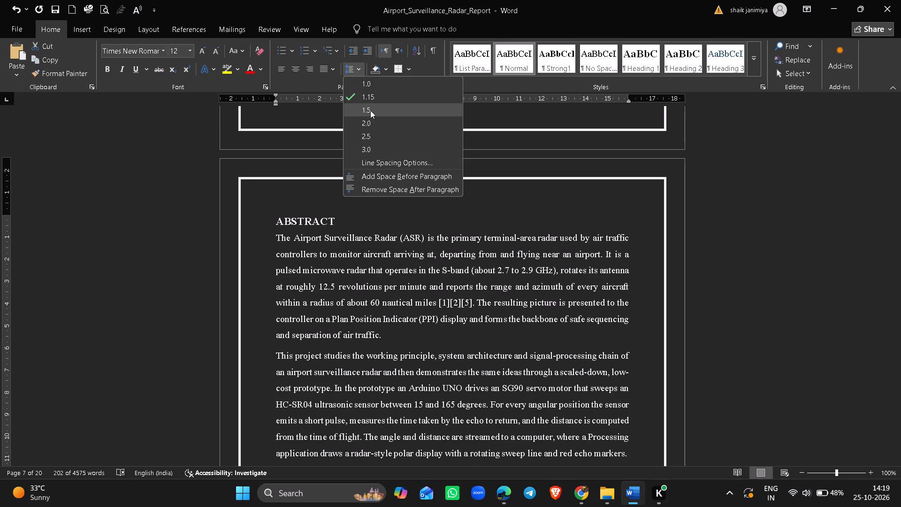
left_click(725, 192)
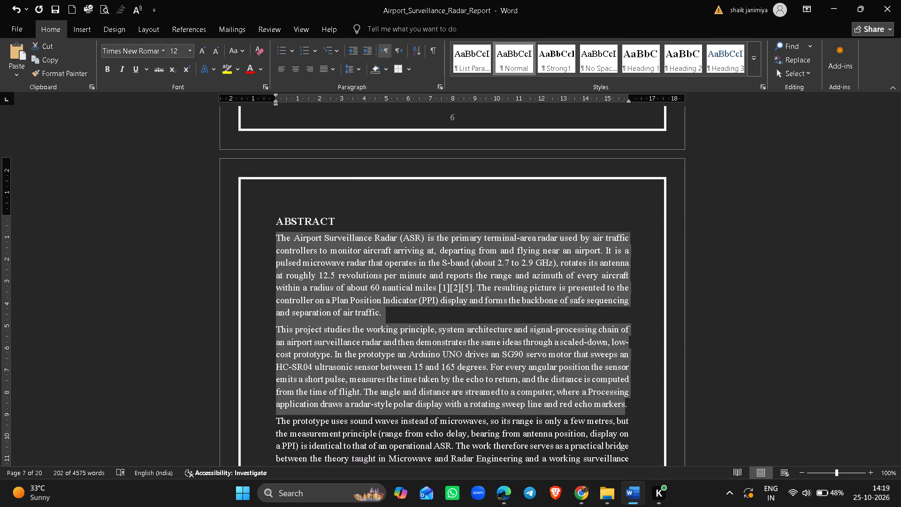
Switch to the mpmc report, check the alignment and line spacing of numbered items 5 to 8 above ADVANTAGES, and return to the radar report.
left_click(611, 446)
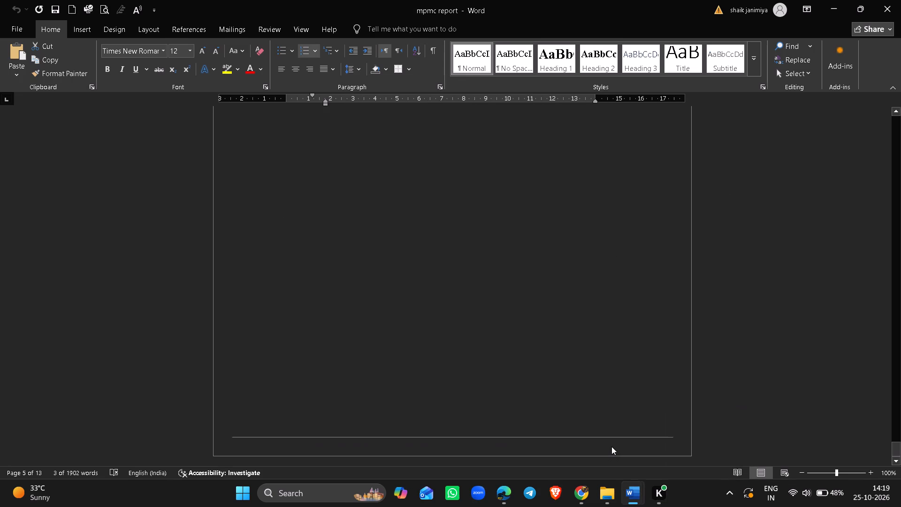
left_click_drag(451, 238, 403, 208)
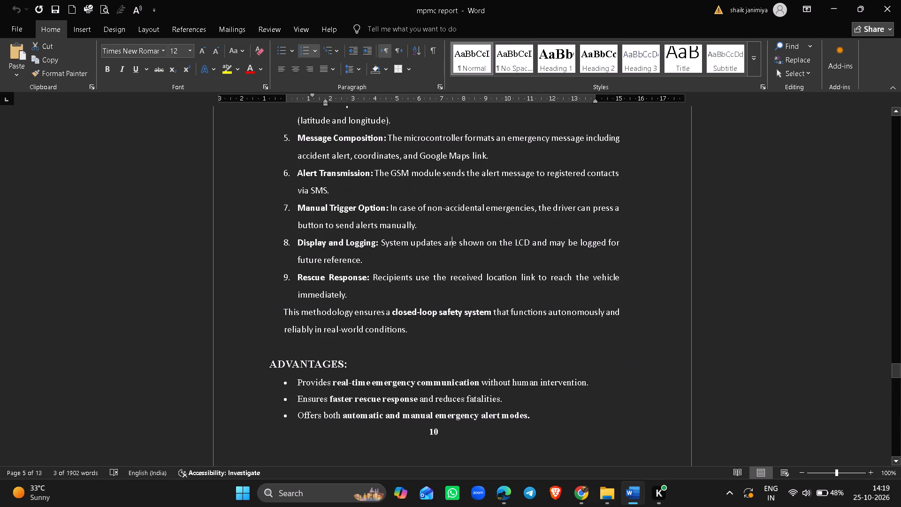
left_click_drag(403, 208, 344, 154)
left_click(332, 71)
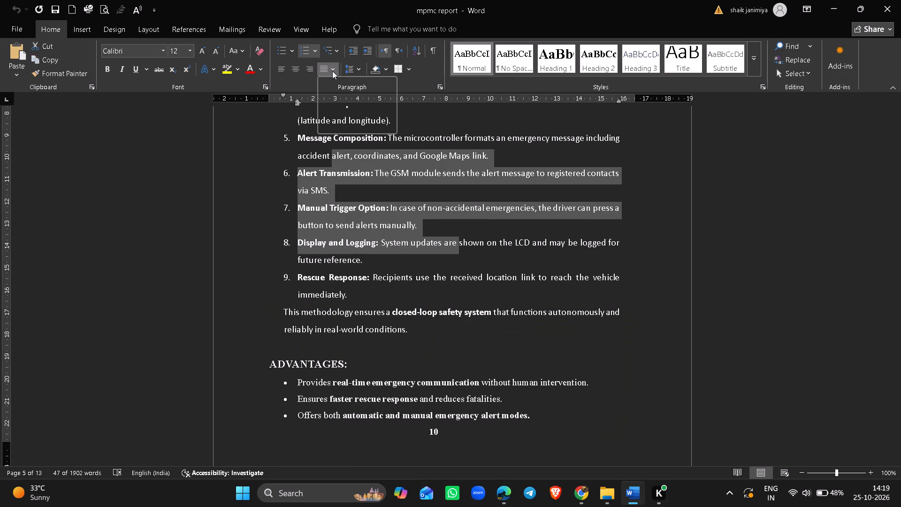
left_click(359, 69)
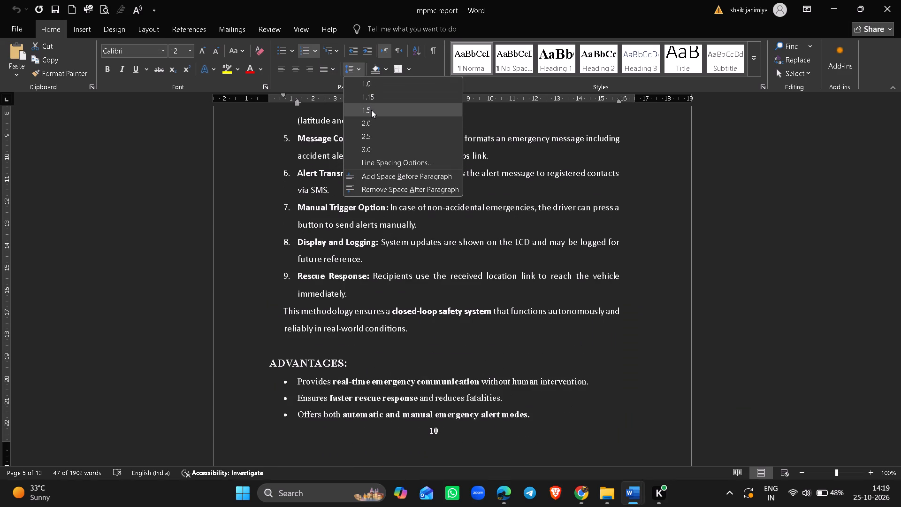
left_click(274, 307)
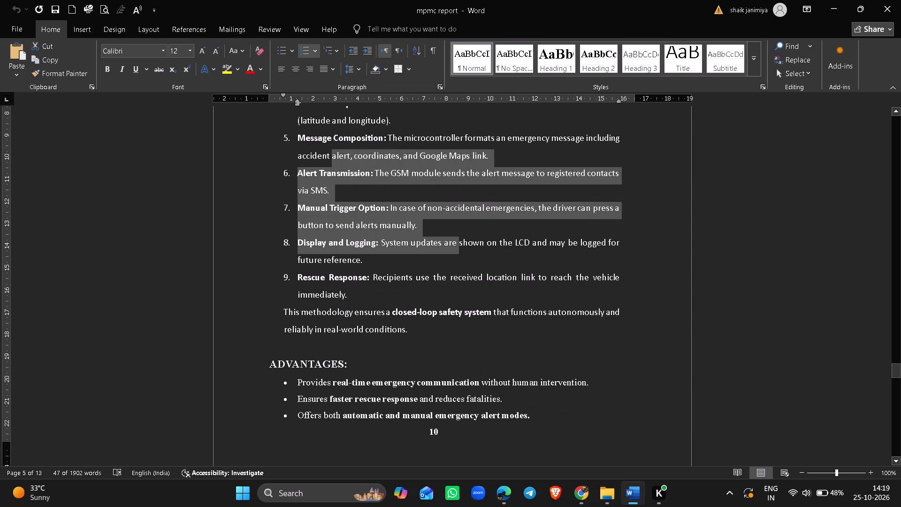
left_click(344, 300)
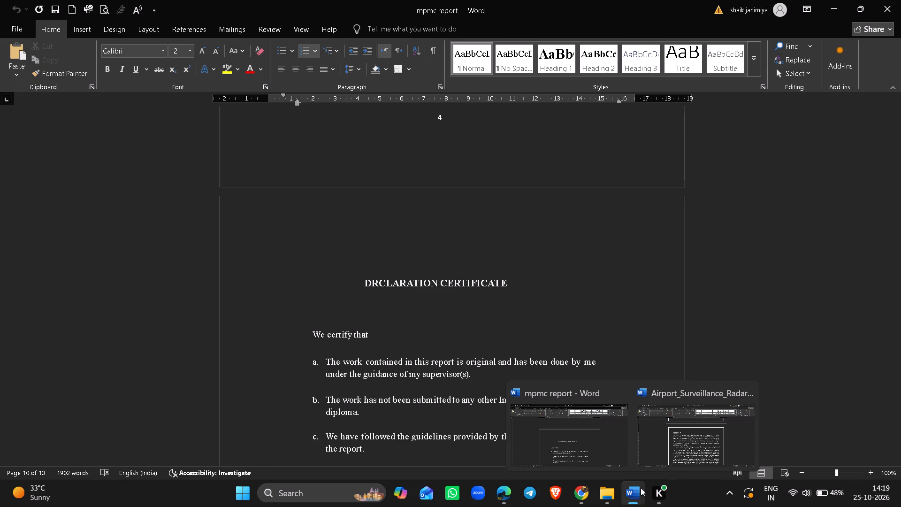
left_click(670, 451)
left_click(726, 300)
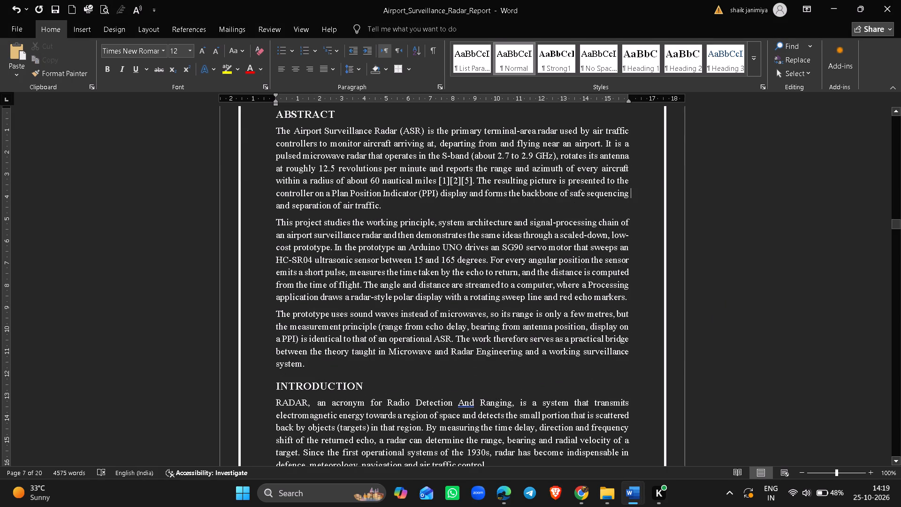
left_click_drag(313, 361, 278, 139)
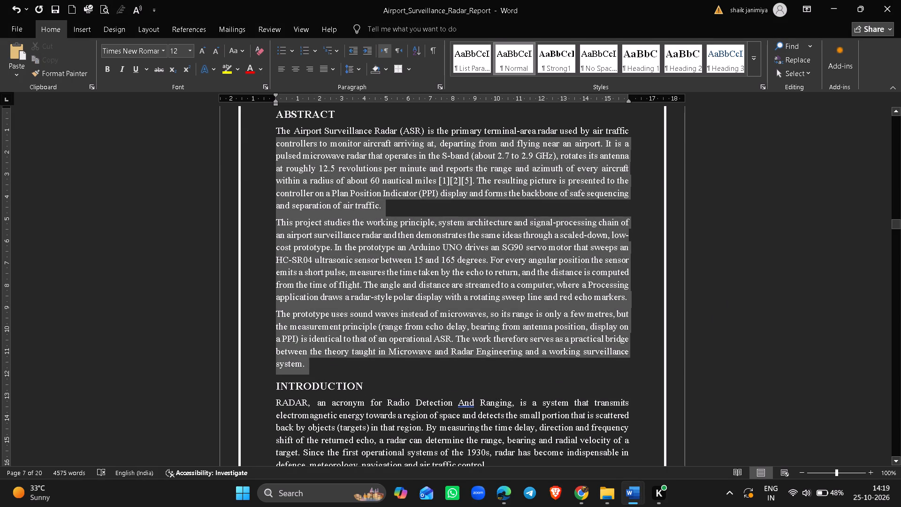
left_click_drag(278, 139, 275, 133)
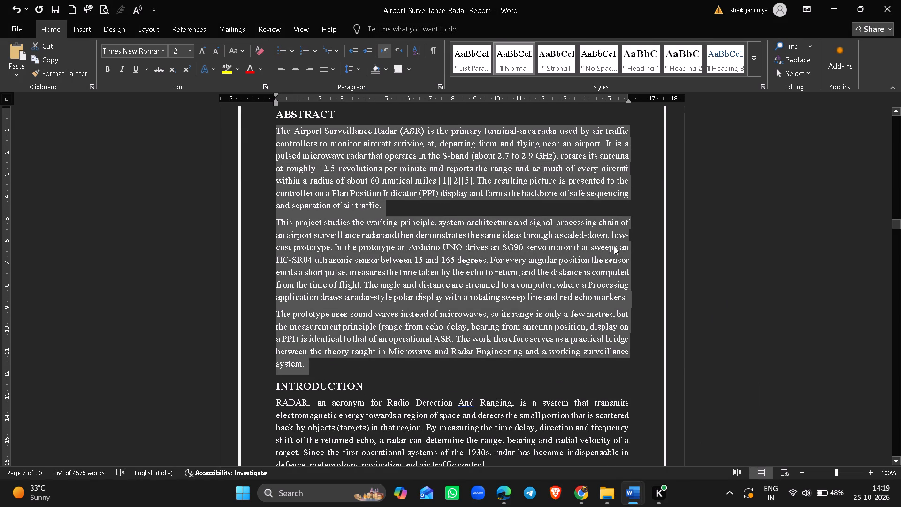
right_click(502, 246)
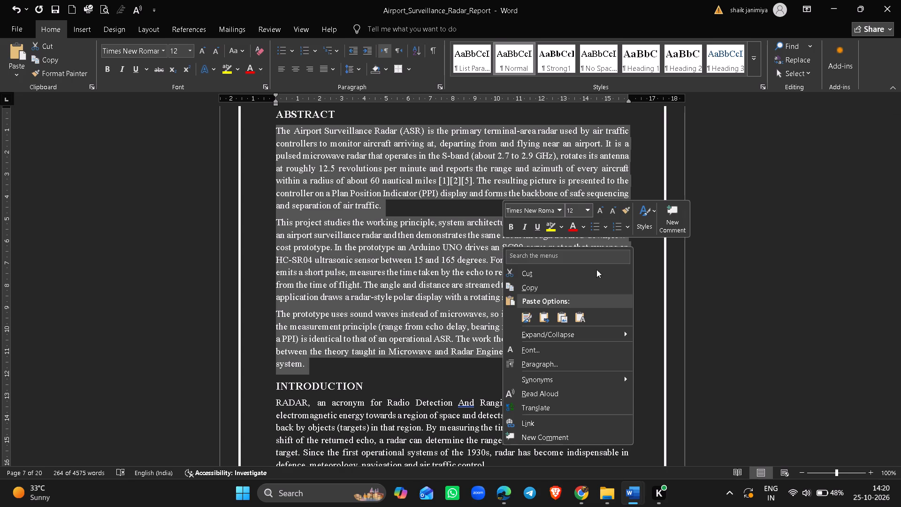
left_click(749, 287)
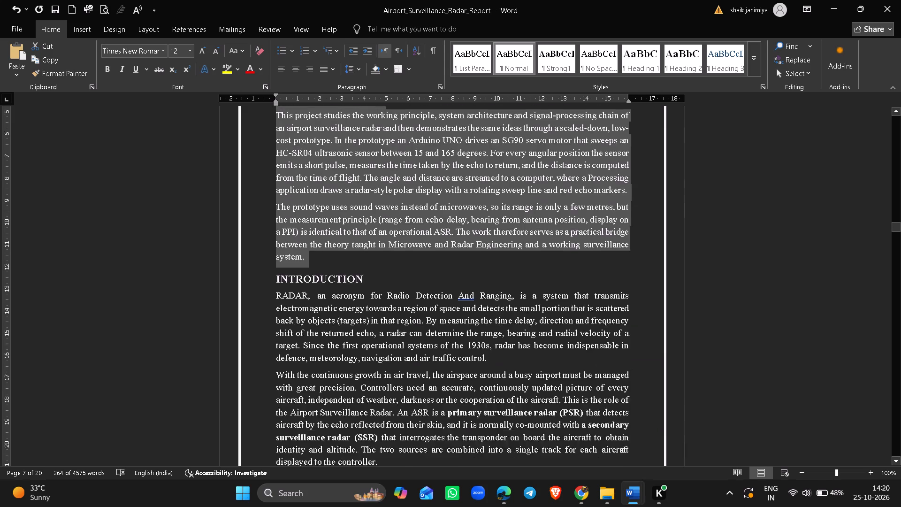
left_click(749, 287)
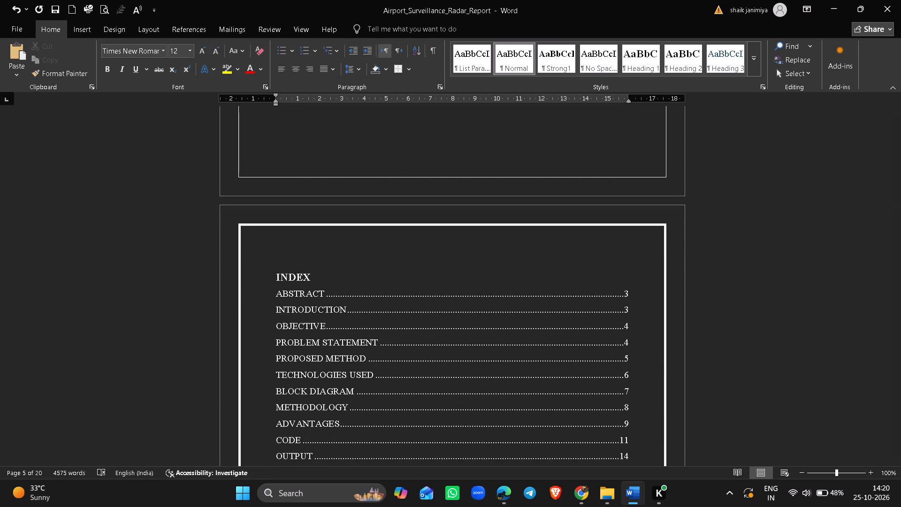
In the radar report's index, set the page numbers to 7 for ABSTRACT and 8 for INTRODUCTION.
left_click(634, 293)
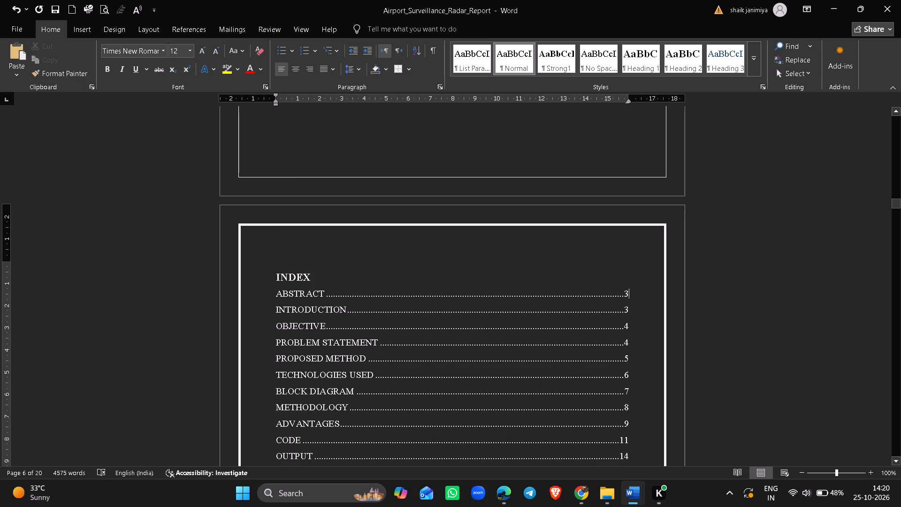
key("BackSpace")
key("7")
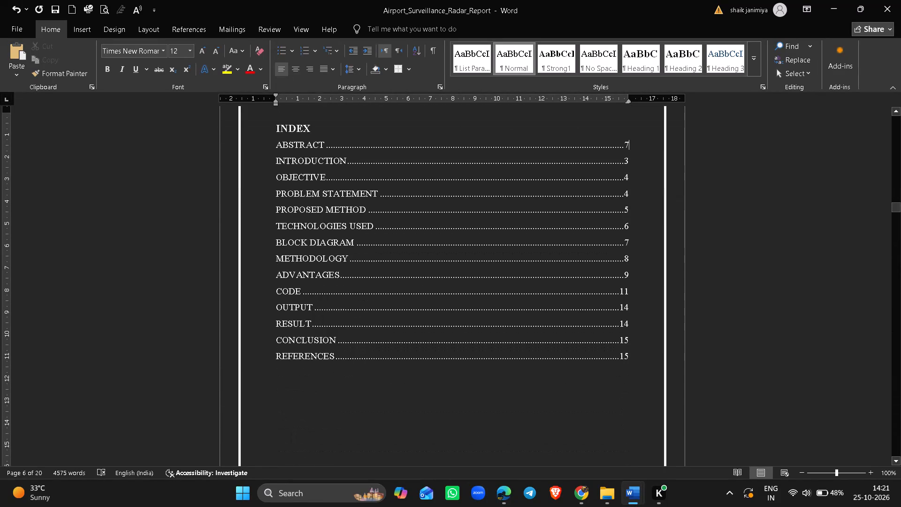
left_click(630, 163)
key("BackSpace")
key("8")
key("ctrl+z")
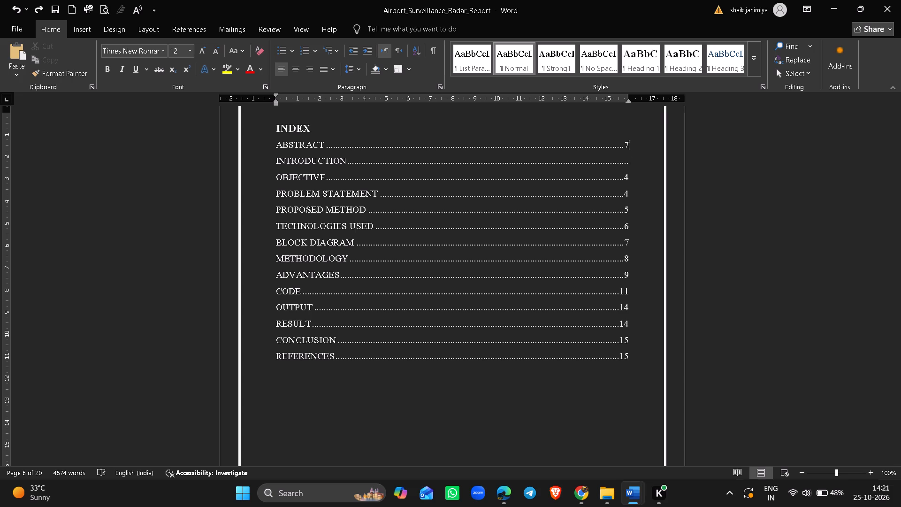
left_click(630, 162)
key("8")
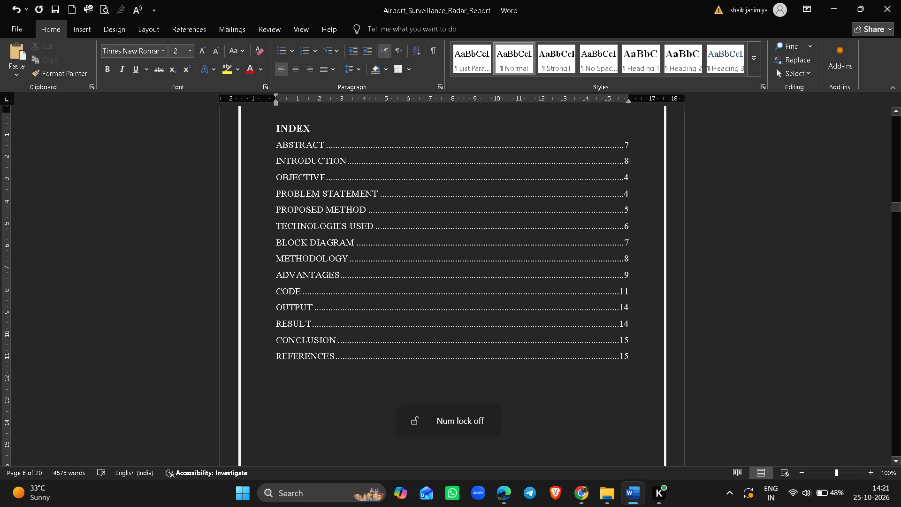
Set the index page numbers to 9 for OBJECTIVE, 10 for PROBLEM STATEMENT and 11 for PROPOSED METHOD.
left_click(630, 176)
key("BackSpace")
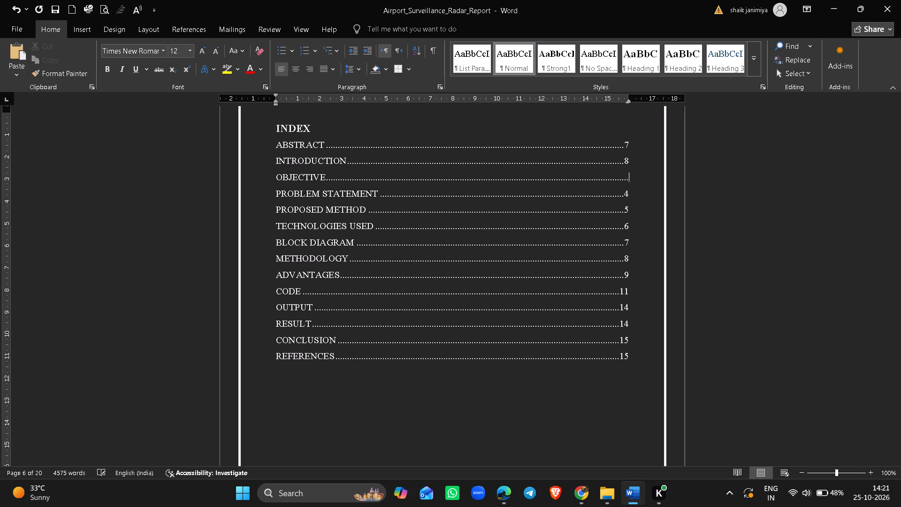
key("9")
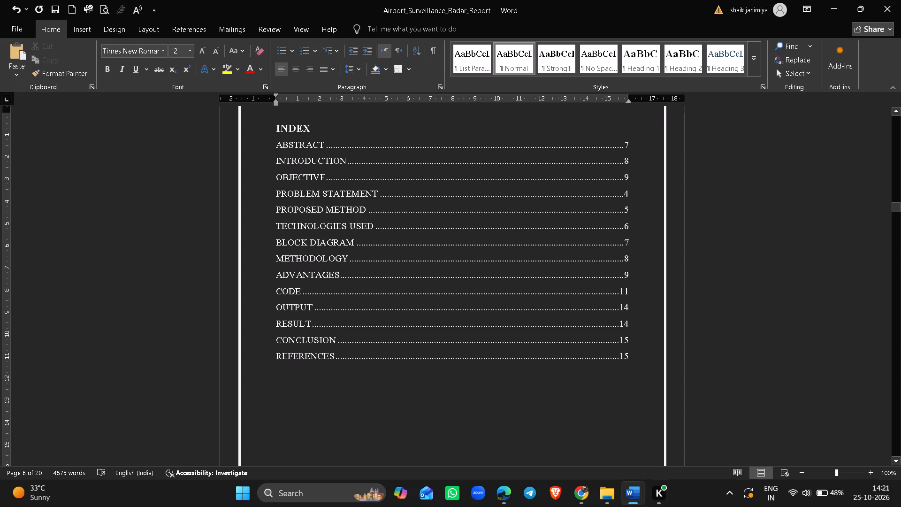
left_click(630, 196)
key("BackSpace")
type("10")
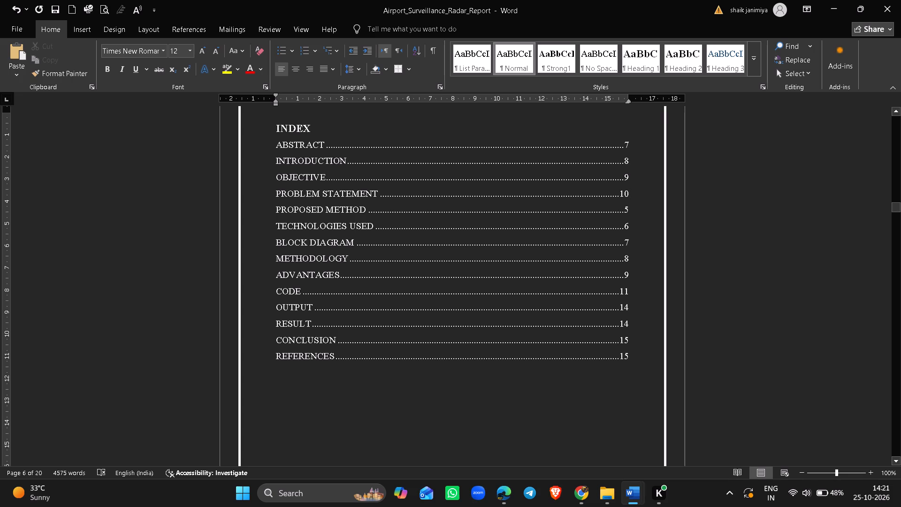
left_click(632, 208)
key("BackSpace")
type("11")
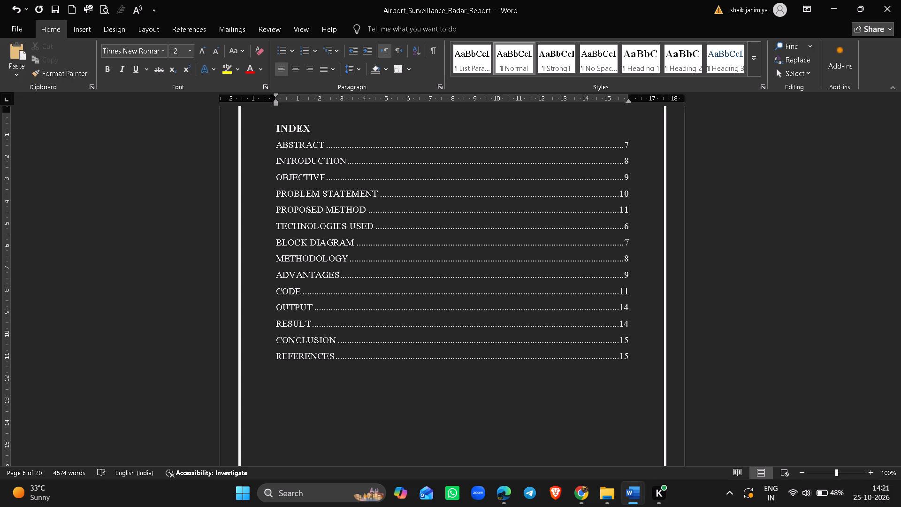
Set the index page numbers to 12 for TECHNOLOGIES USED, 13 for BLOCK DIAGRAM and 14 for METHODOLOGY.
left_click(633, 225)
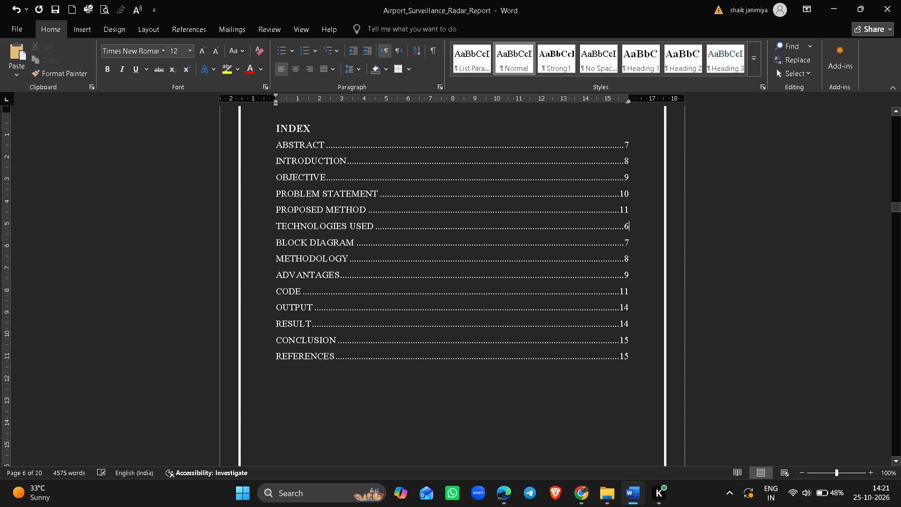
key("BackSpace")
type("12")
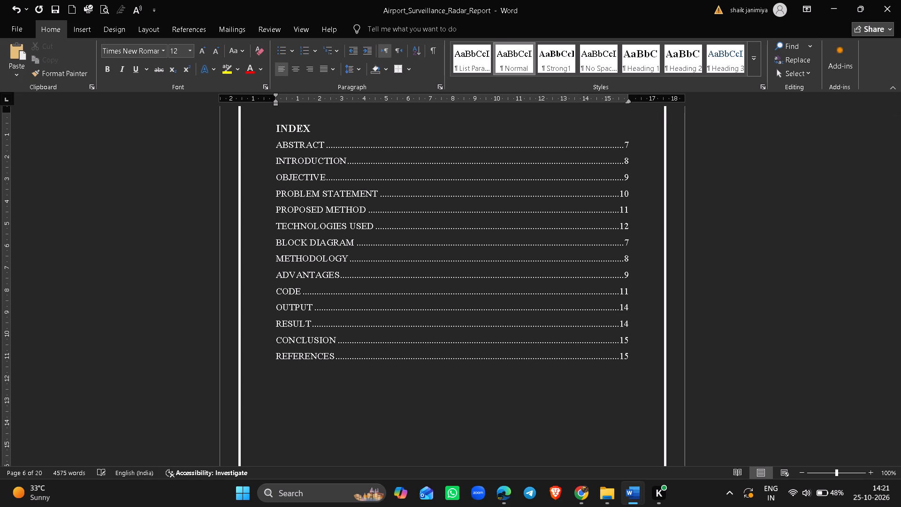
left_click(630, 242)
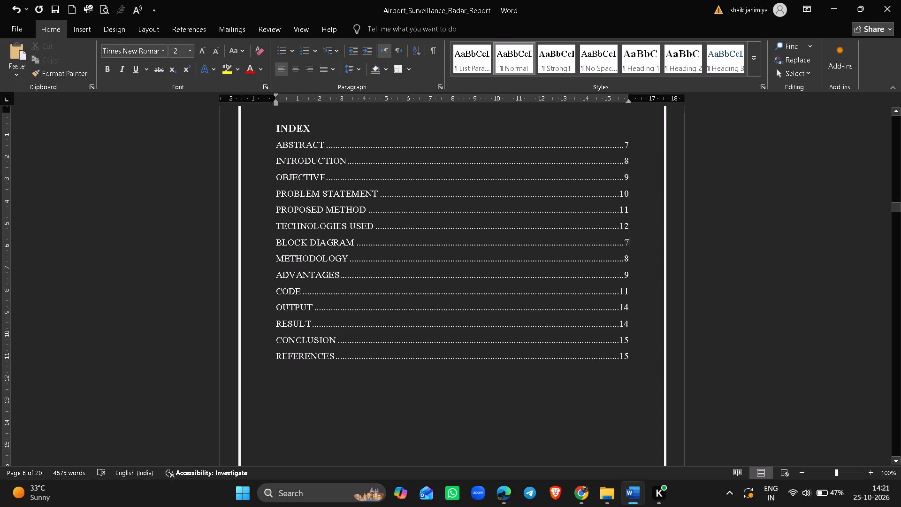
key("BackSpace")
type("13")
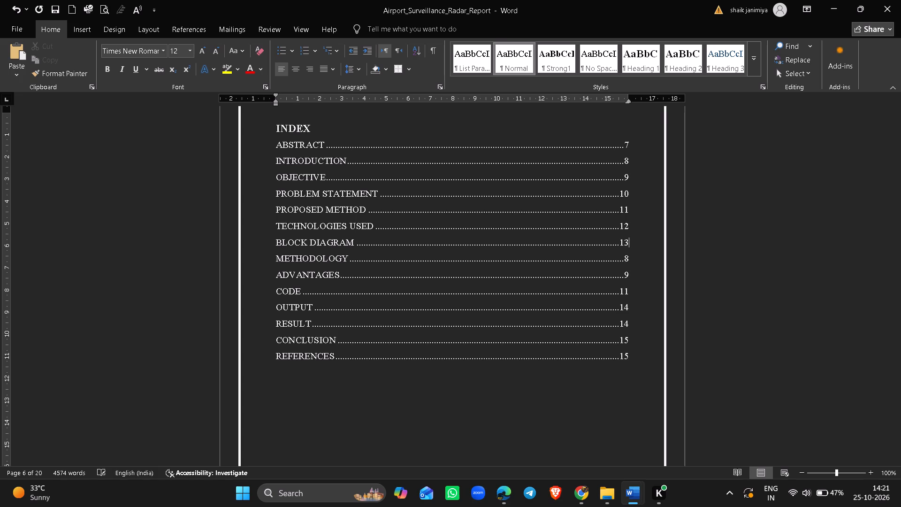
left_click(629, 258)
key("BackSpace")
type("14")
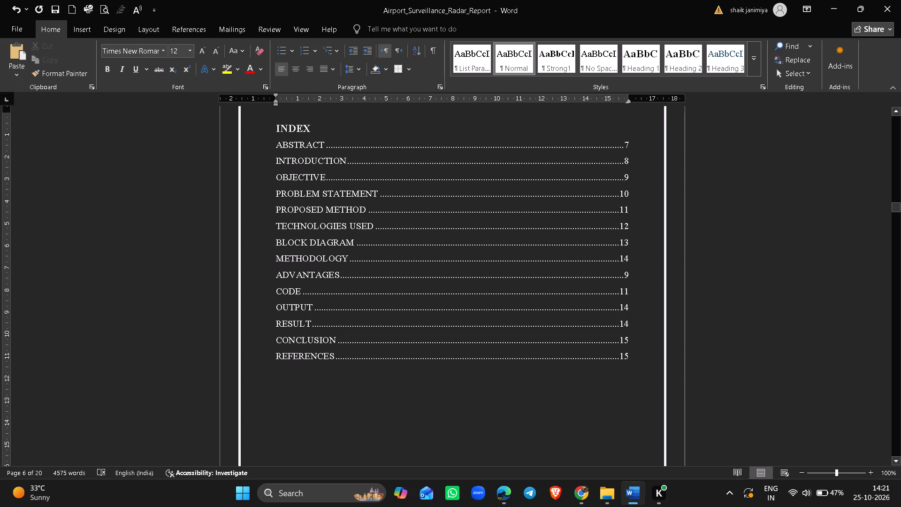
Set the index page numbers to 15 for ADVANTAGES and 16 for CODE.
left_click(629, 273)
key("BackSpace")
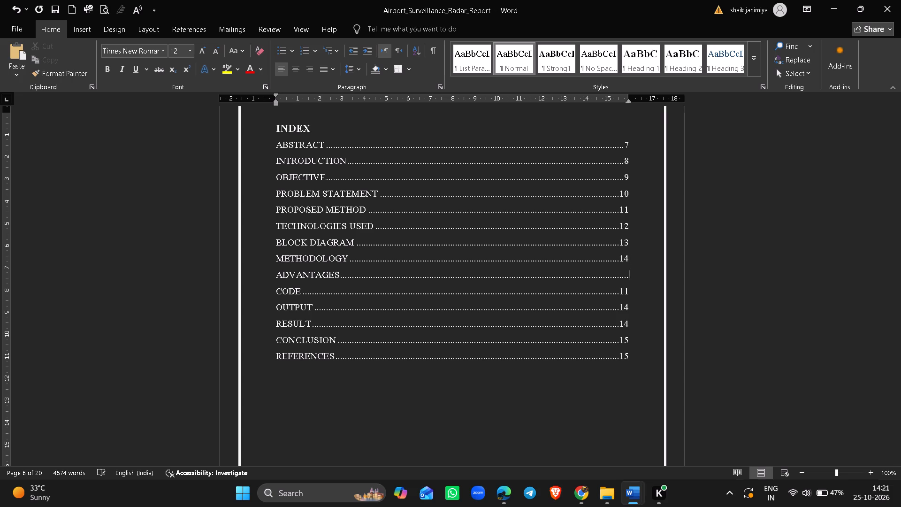
type("15")
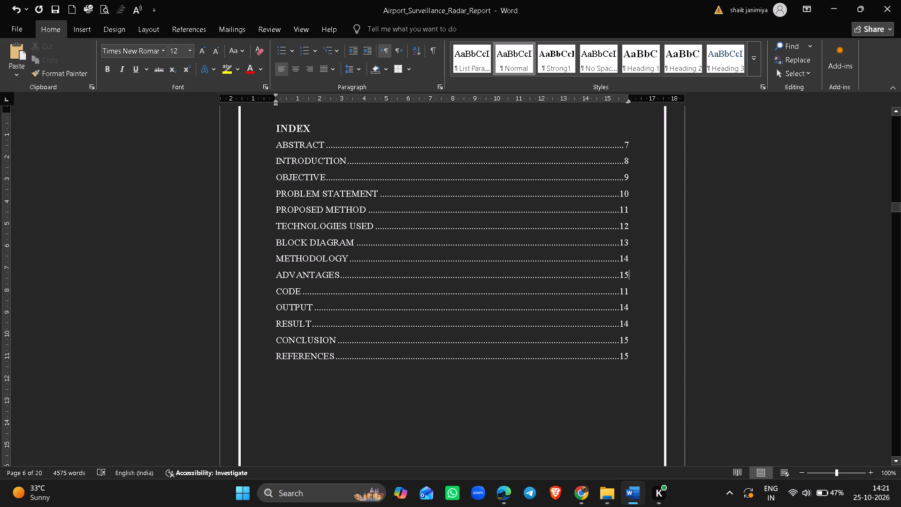
left_click(628, 291)
key("BackSpace")
type("16")
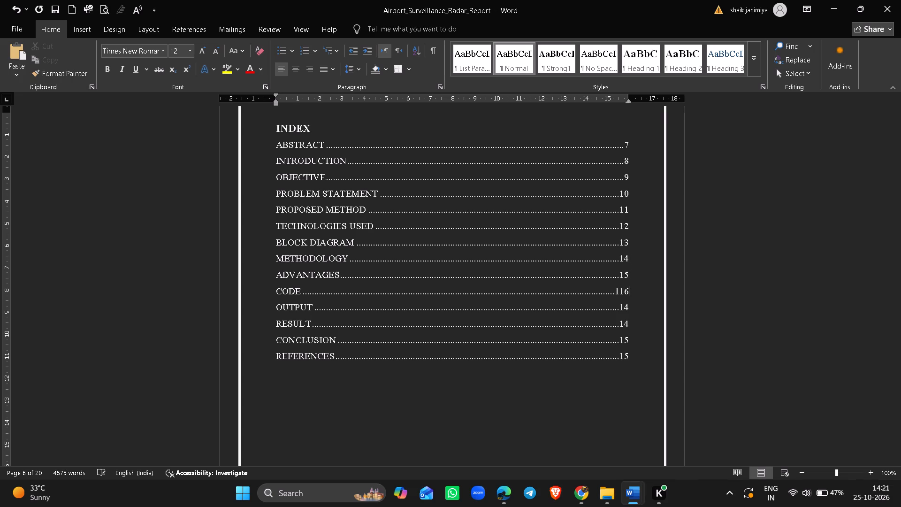
key("BackSpace")
key("BackSpace")
key("6")
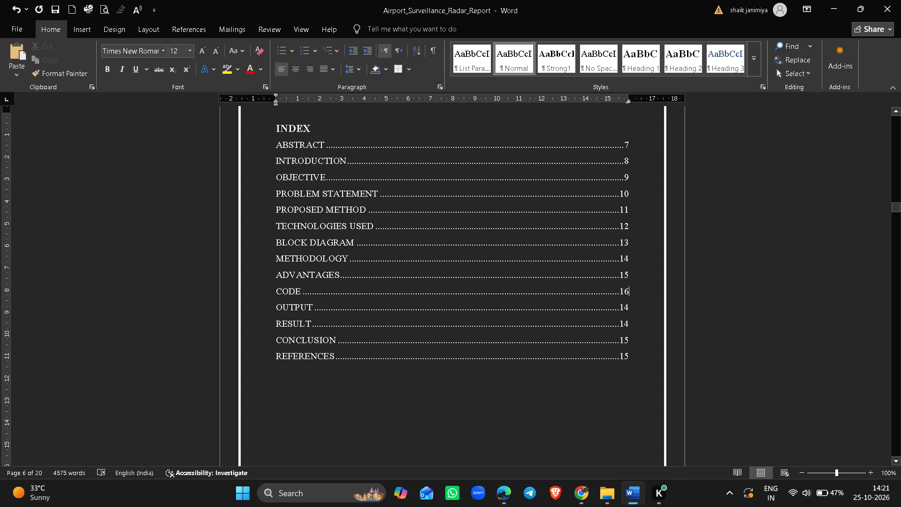
Set the index page numbers to 17 for OUTPUT and 18 for RESULT.
left_click(631, 308)
key("BackSpace")
type("17")
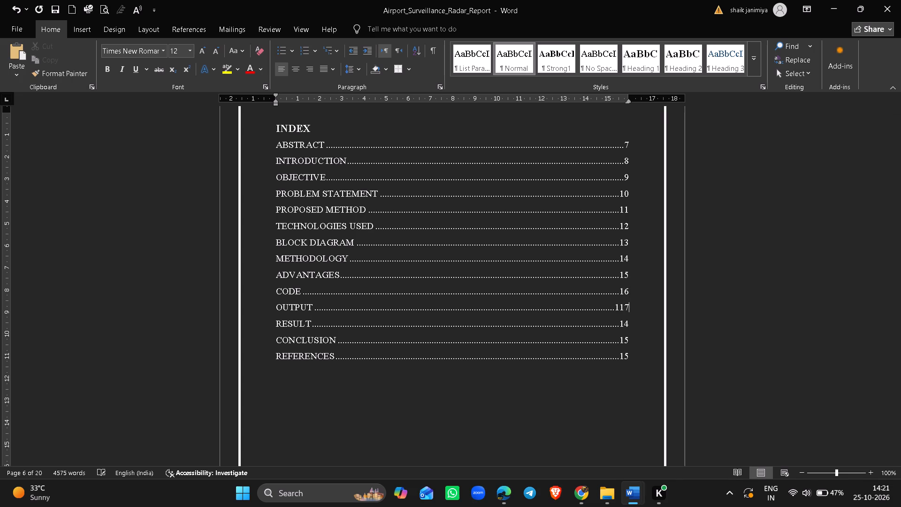
key("Left")
key("BackSpace")
left_click(632, 323)
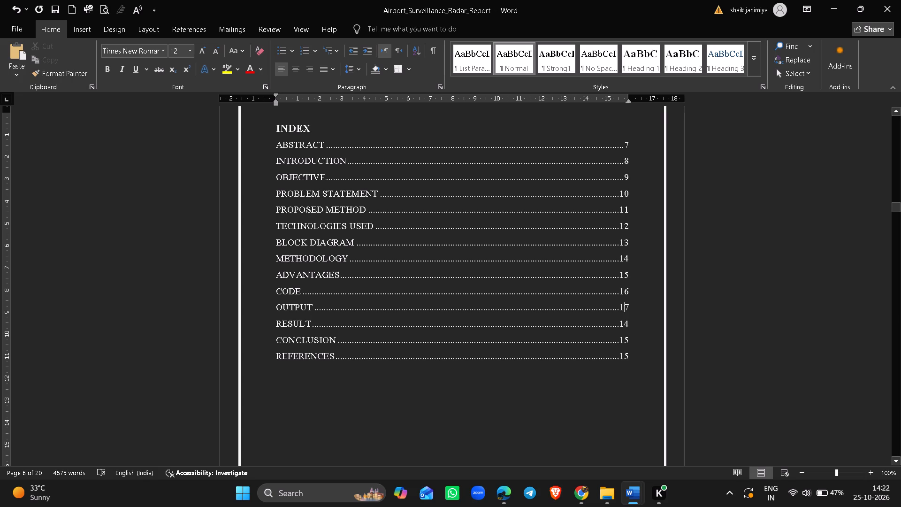
key("BackSpace")
key("8")
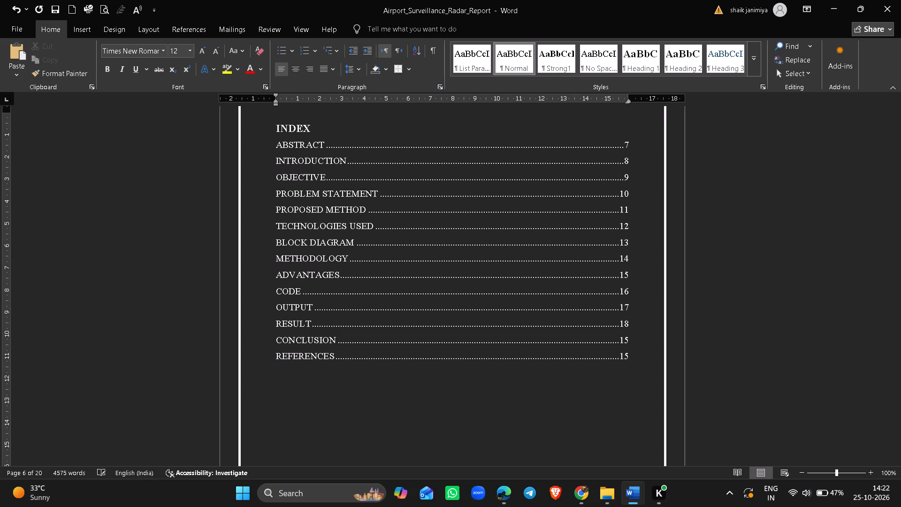
Set the index page numbers to 19 for CONCLUSION and 20 for REFERENCES.
left_click(632, 338)
key("BackSpace")
key("9")
left_click(631, 356)
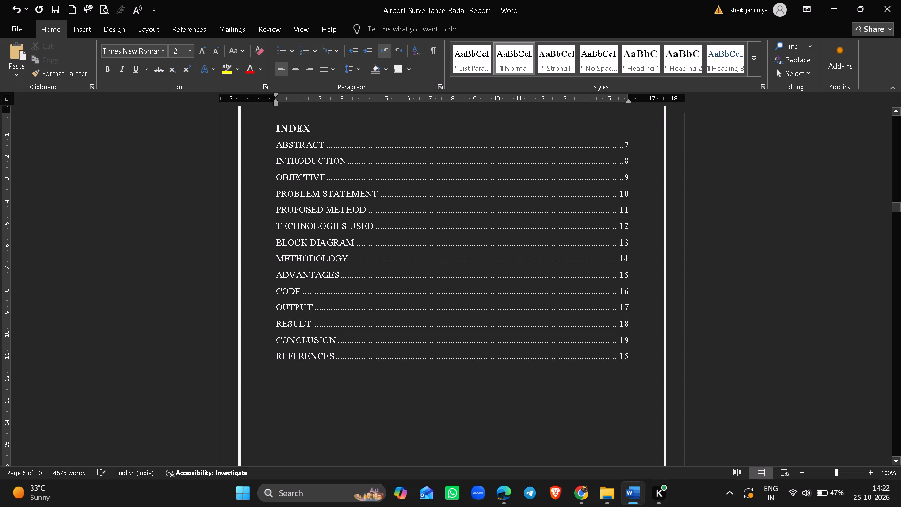
key("BackSpace")
key("BackSpace")
type("20")
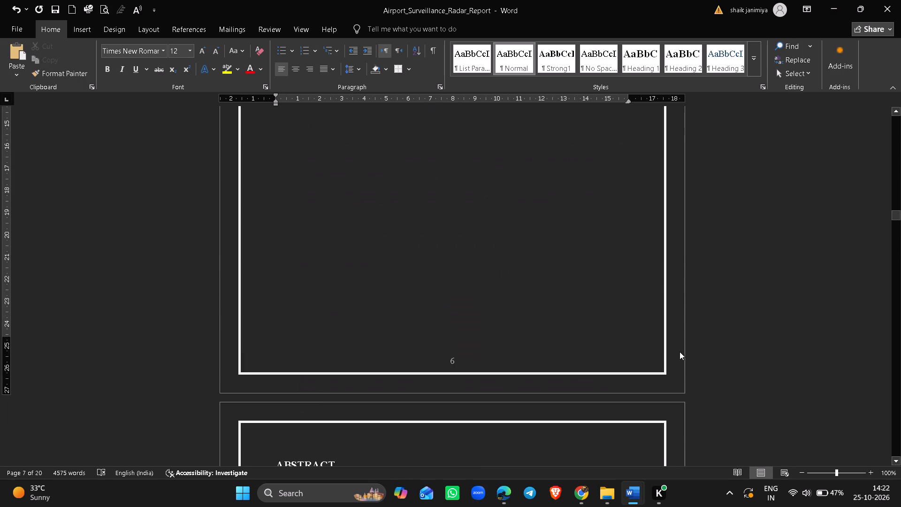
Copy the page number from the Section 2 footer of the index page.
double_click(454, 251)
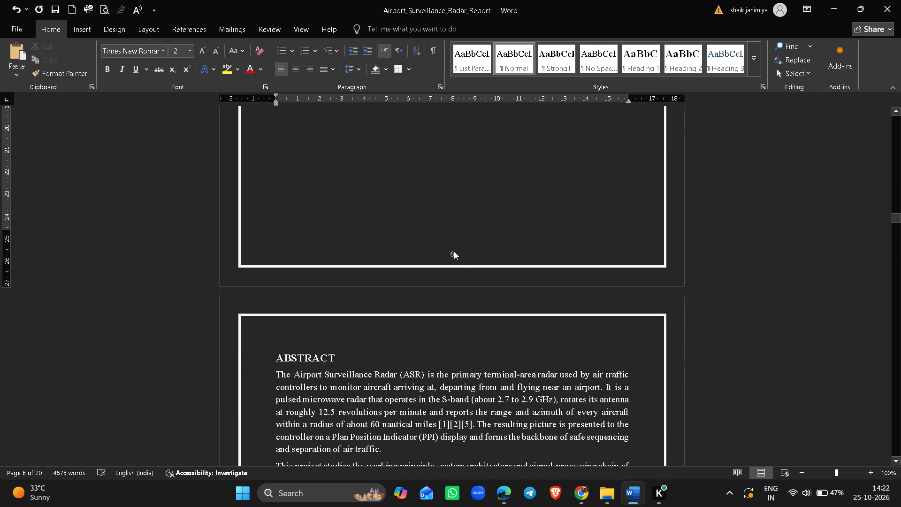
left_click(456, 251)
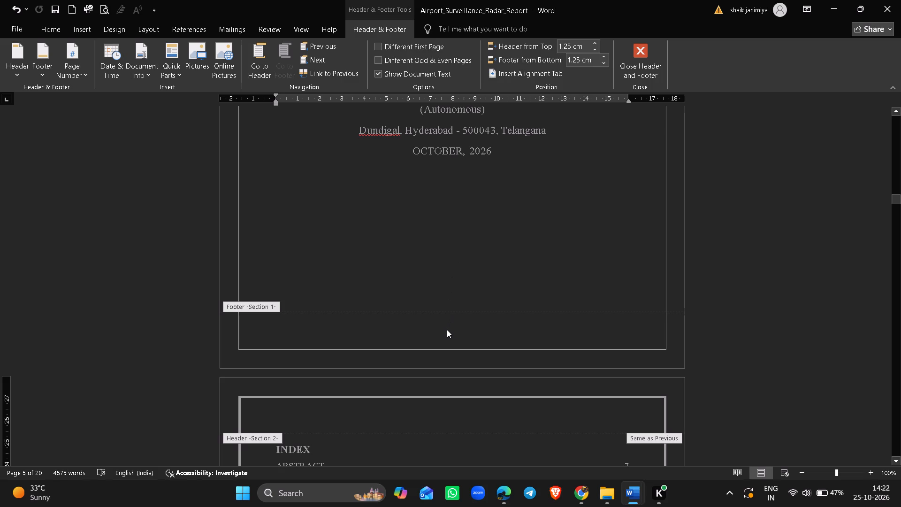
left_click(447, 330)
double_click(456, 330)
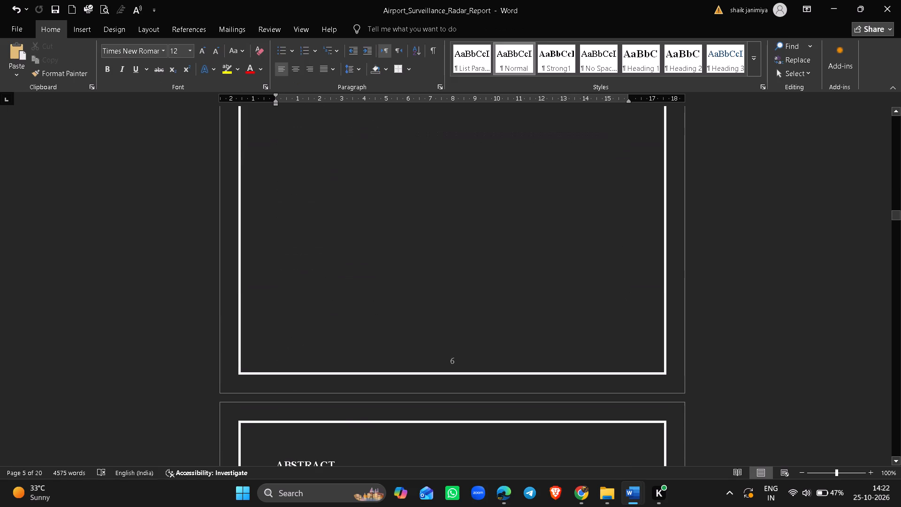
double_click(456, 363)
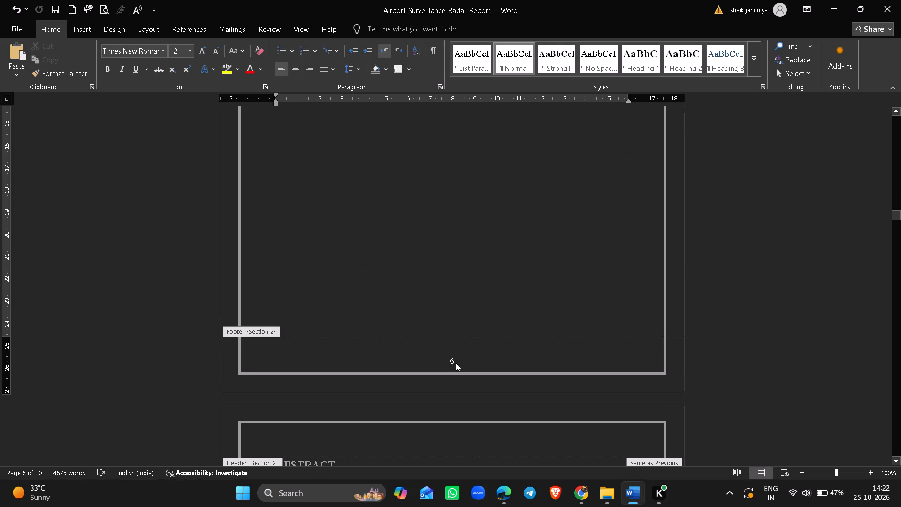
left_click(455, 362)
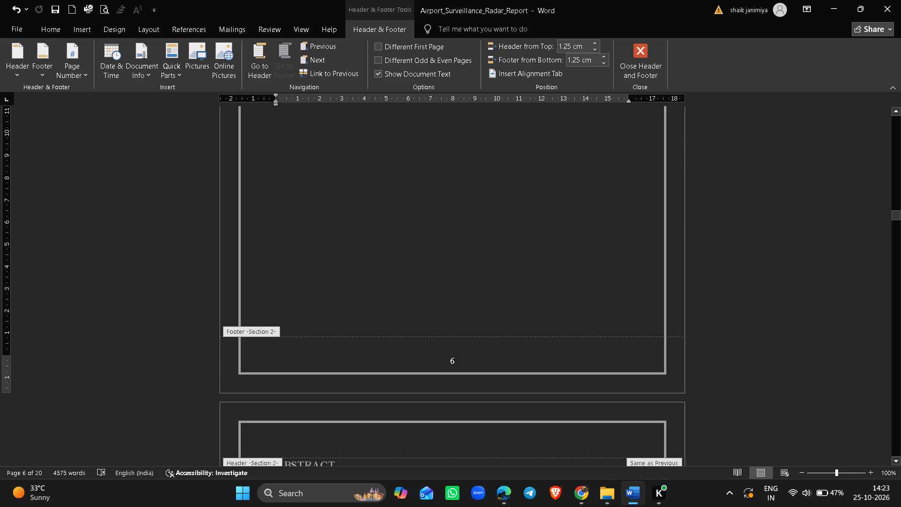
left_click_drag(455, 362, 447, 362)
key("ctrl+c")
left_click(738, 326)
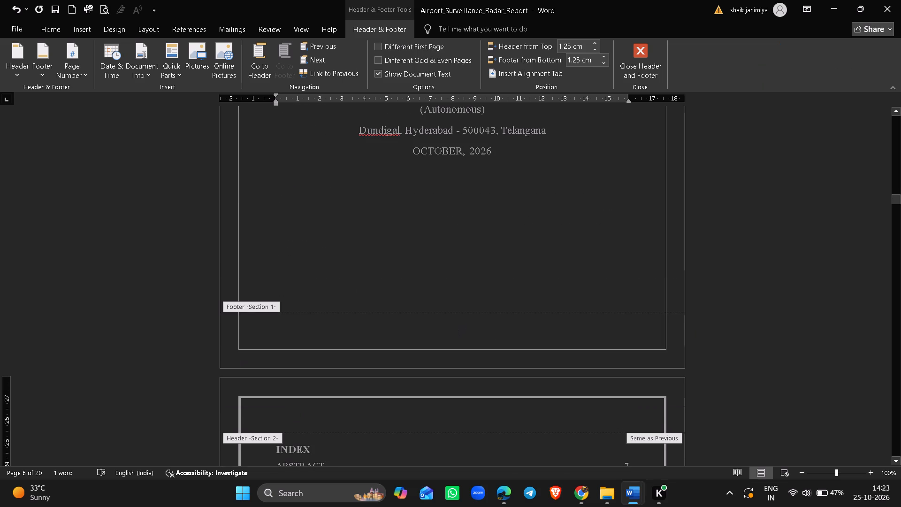
Enter 5 in the Section 1 footer on the page before the index, centre it, and leave footer editing.
left_click(447, 334)
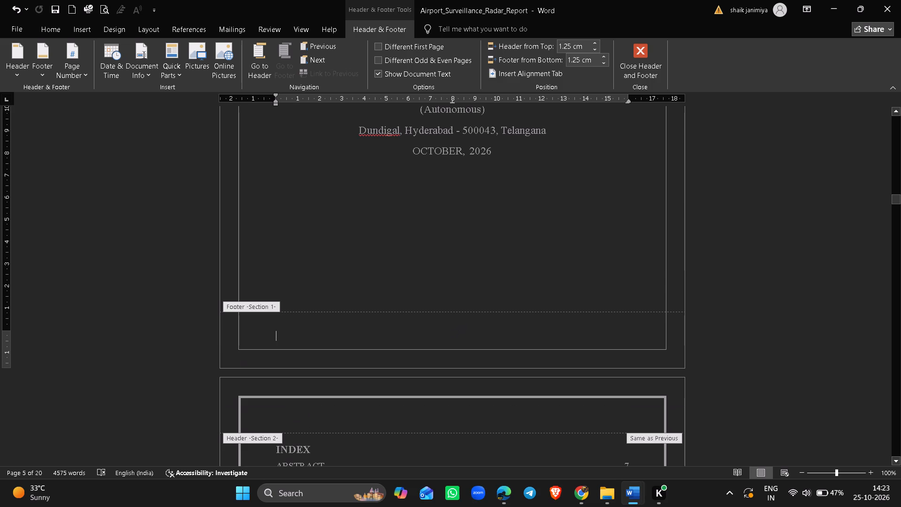
key("5")
left_click_drag(291, 336, 274, 336)
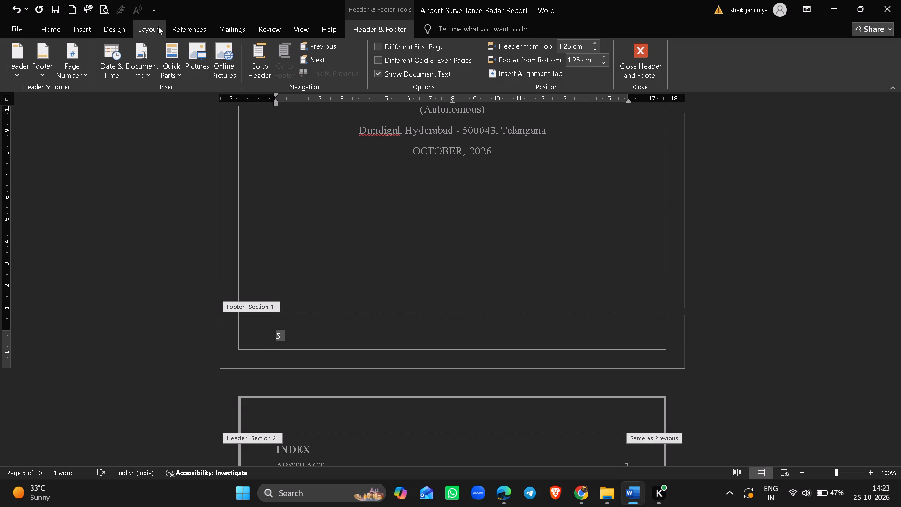
left_click(57, 24)
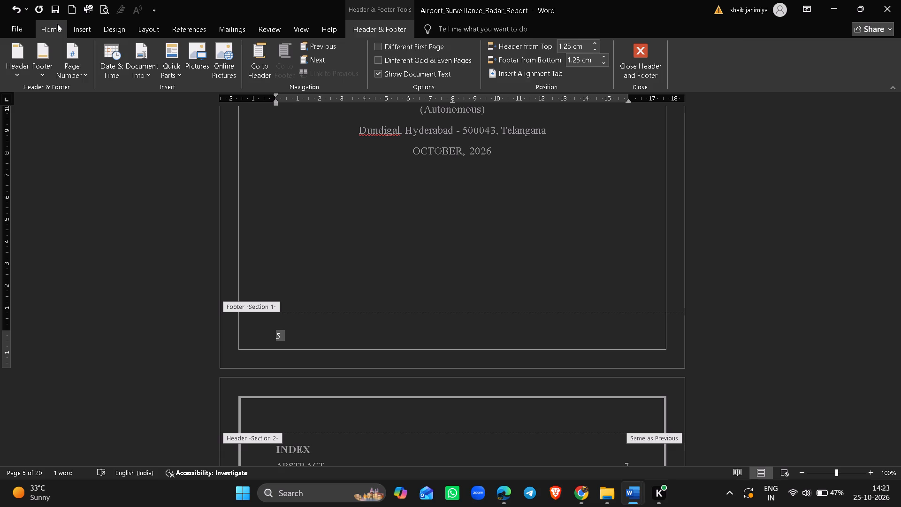
left_click(299, 69)
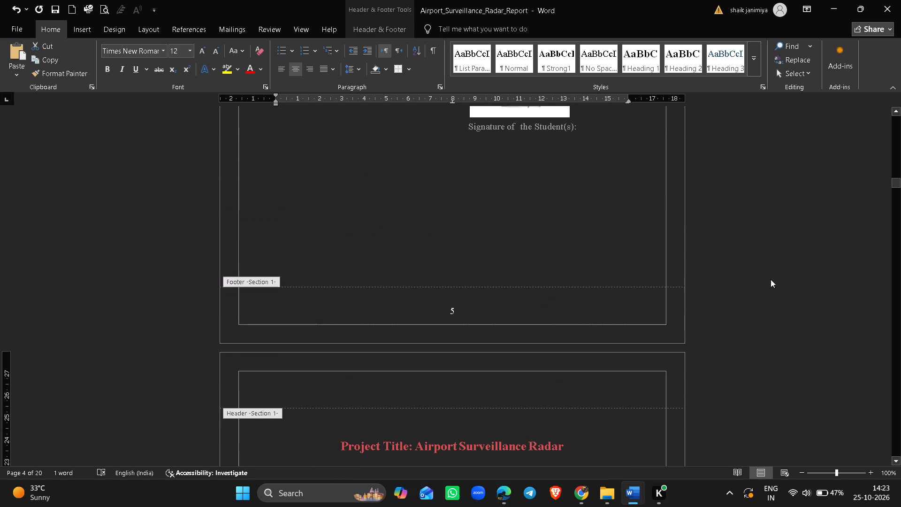
left_click(771, 279)
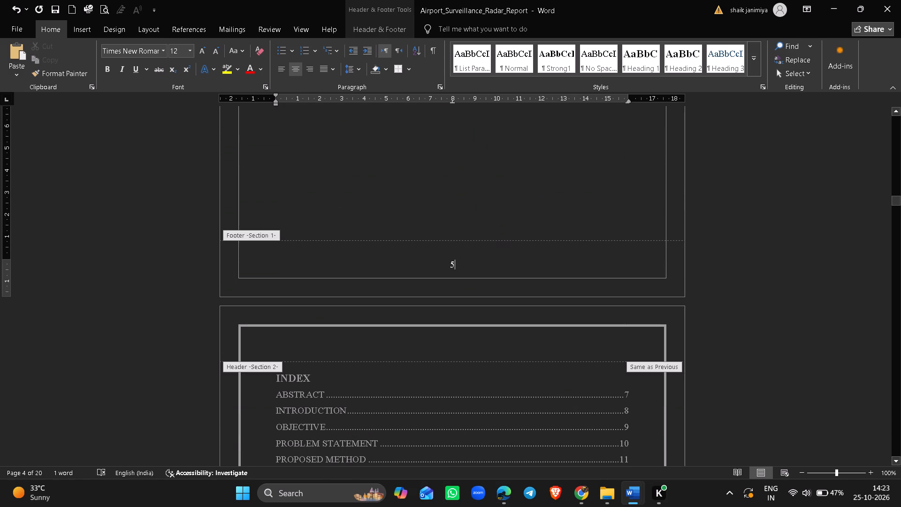
left_click(771, 279)
double_click(771, 279)
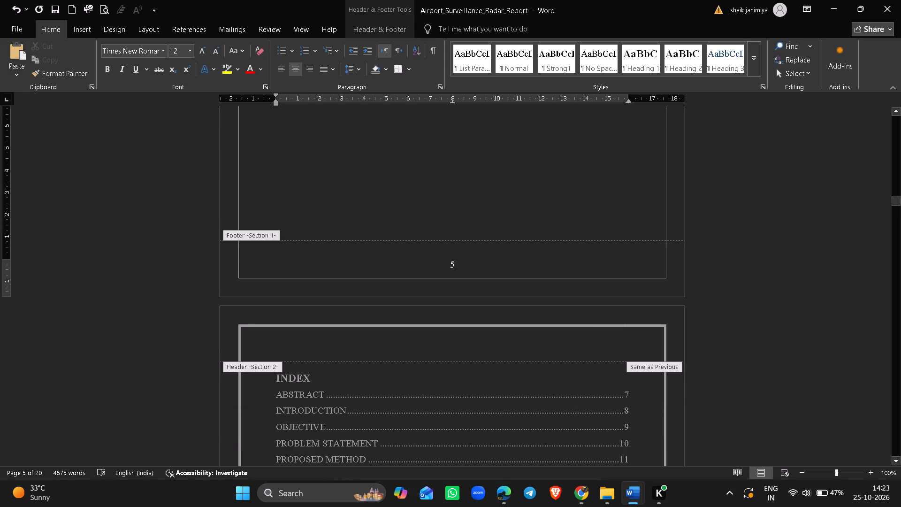
left_click(771, 279)
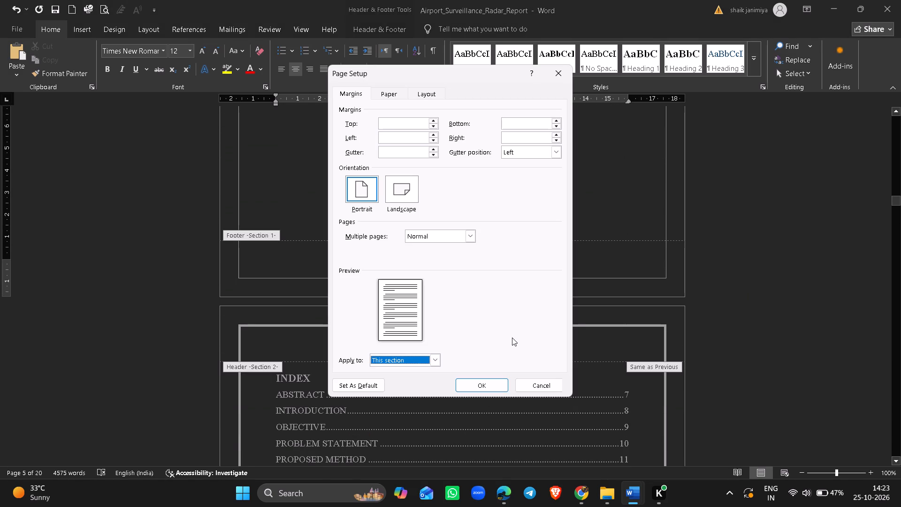
left_click(535, 385)
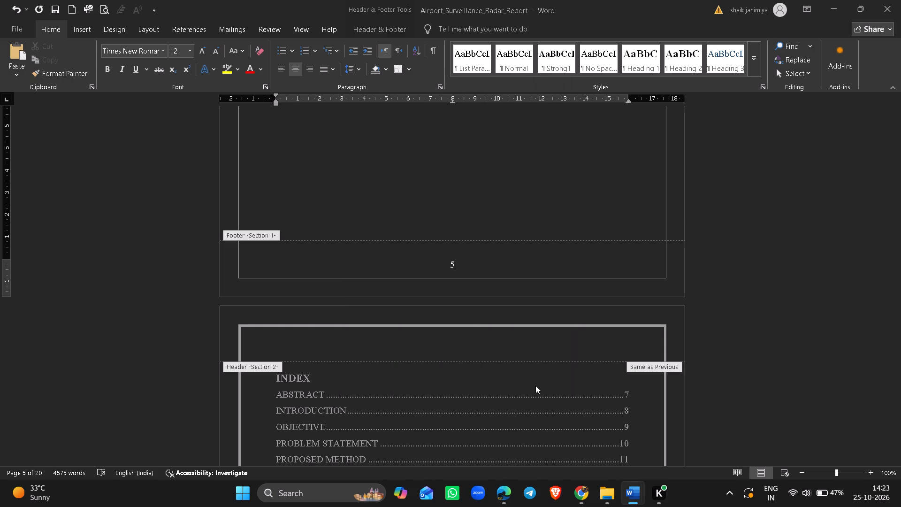
left_click(793, 279)
double_click(581, 199)
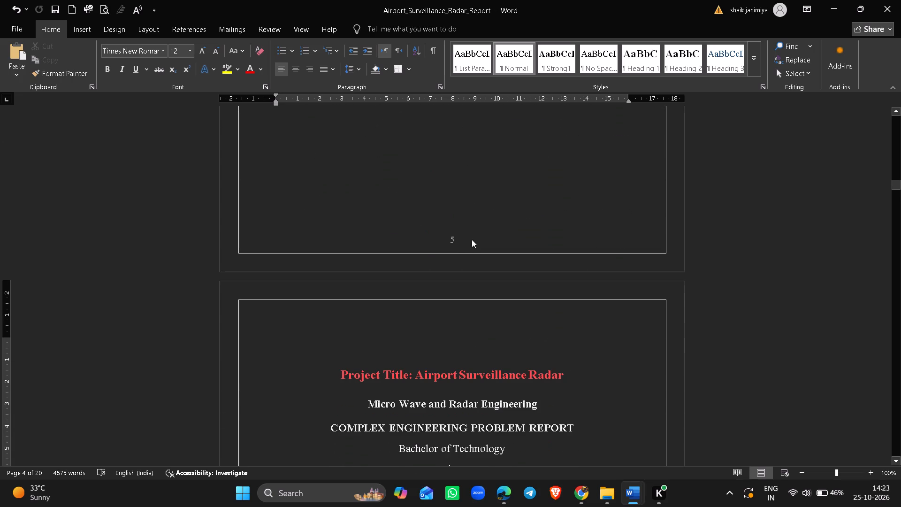
Open the footer number on the page before the project title page for editing.
left_click(454, 239)
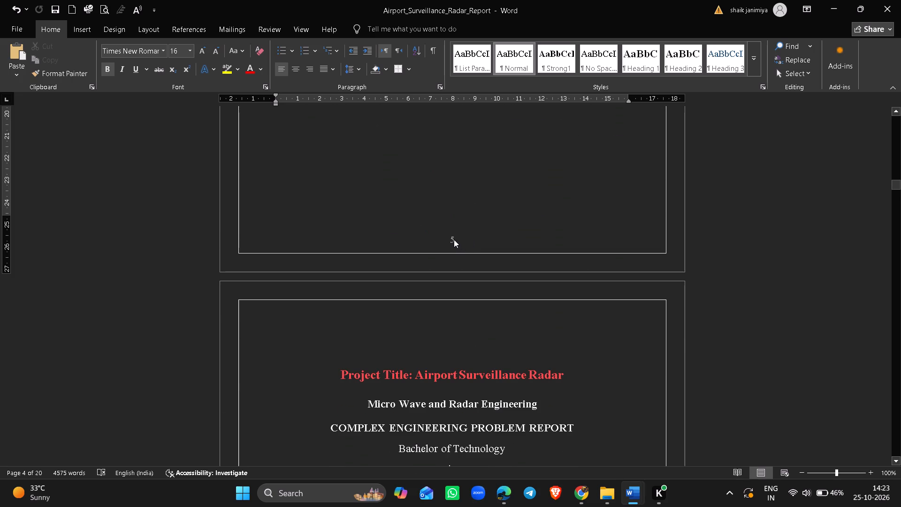
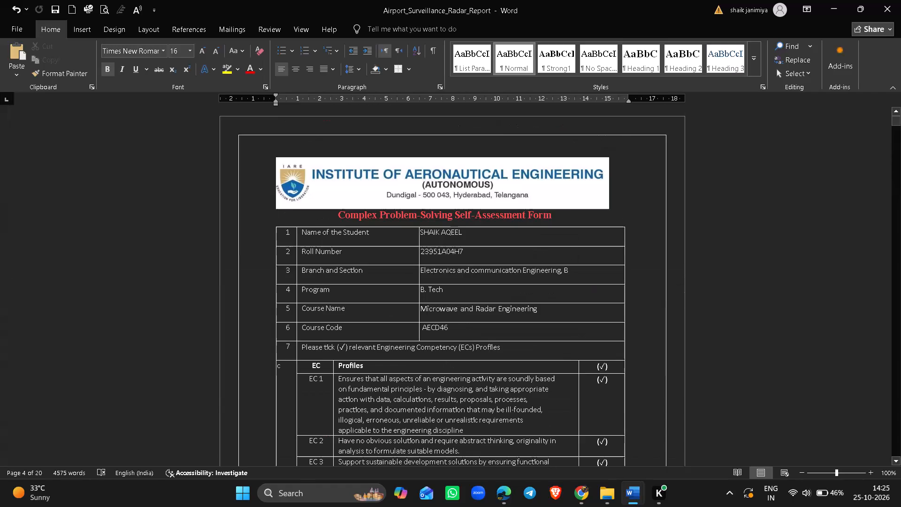
Insert the Plain Number 2 page number at the bottom of the pages from the self-assessment form page and leave footer editing.
left_click(79, 34)
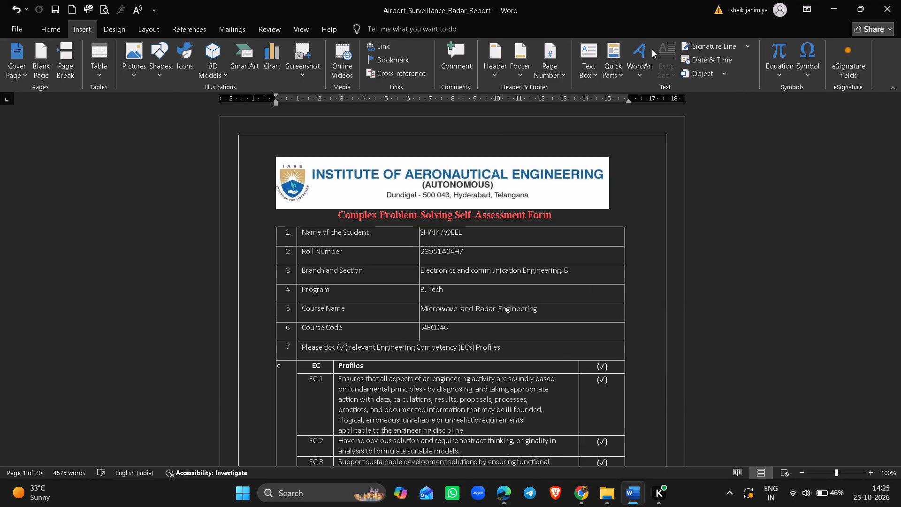
left_click(565, 70)
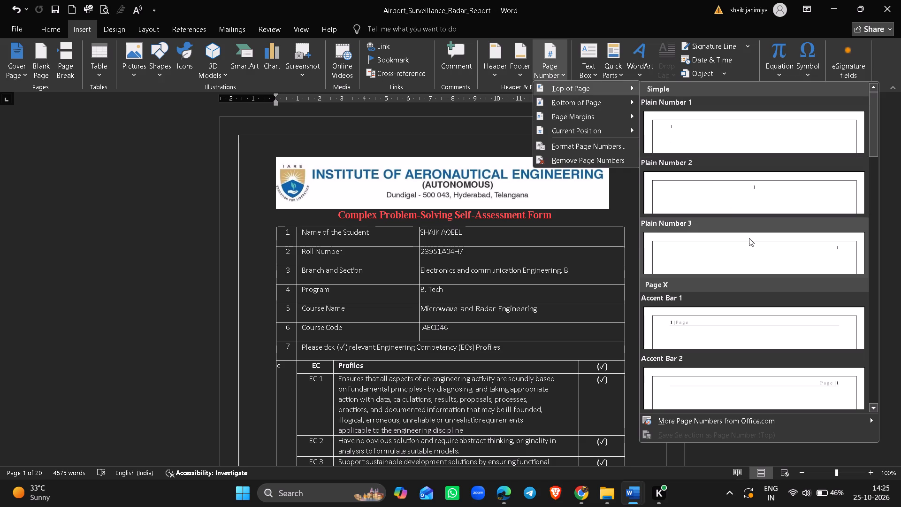
left_click(594, 100)
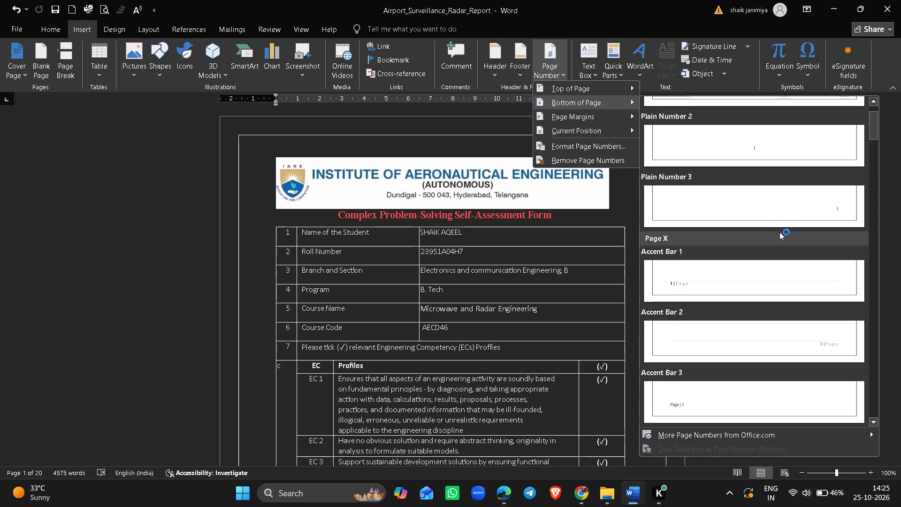
left_click(758, 207)
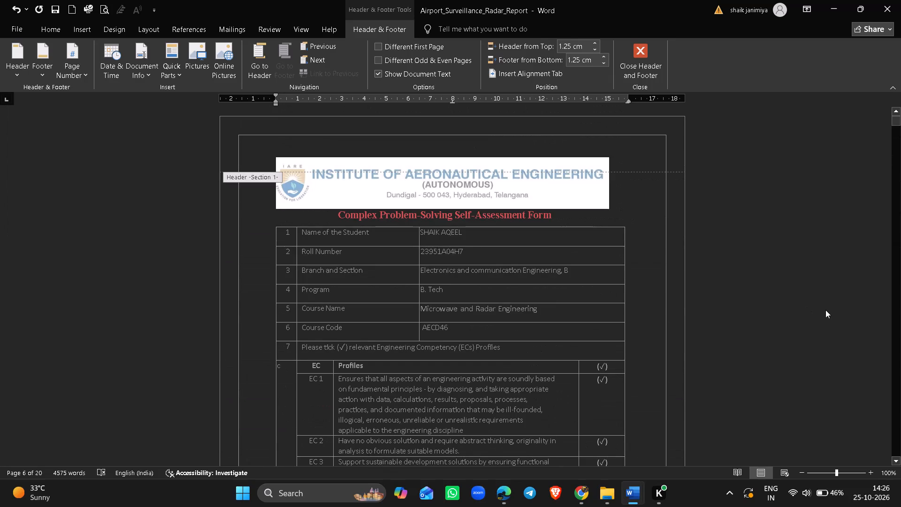
left_click(825, 310)
double_click(825, 310)
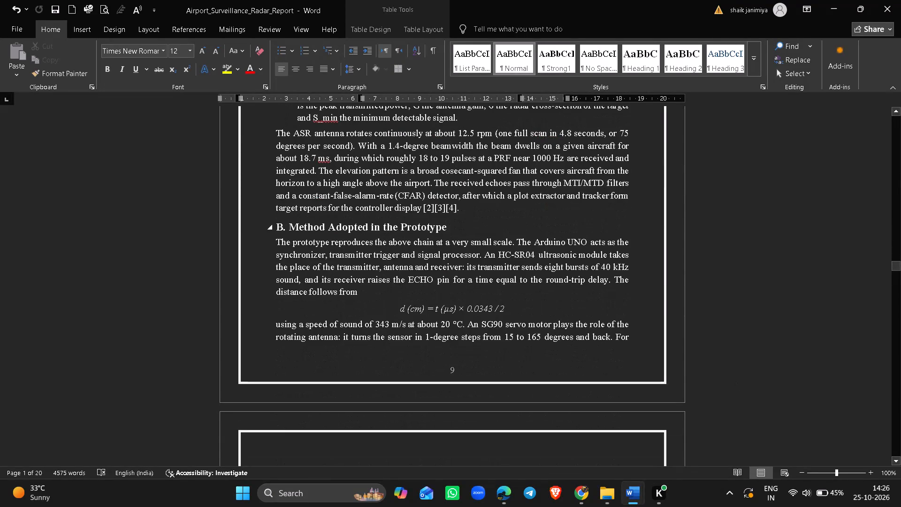
Check the report's page numbering through to its last pages and examine how the AAT_2_1_MPMC_M3_CEP PDF ends around its conclusion.
left_click_drag(466, 207, 313, 161)
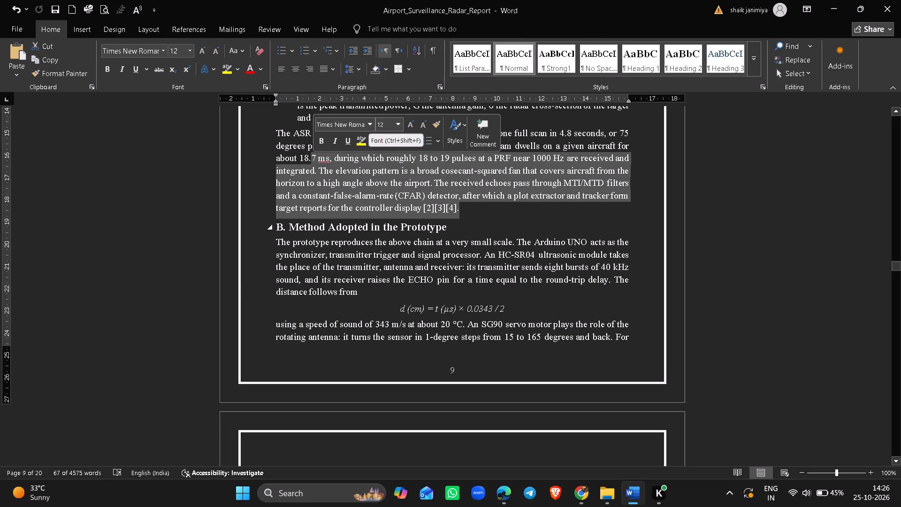
left_click(778, 308)
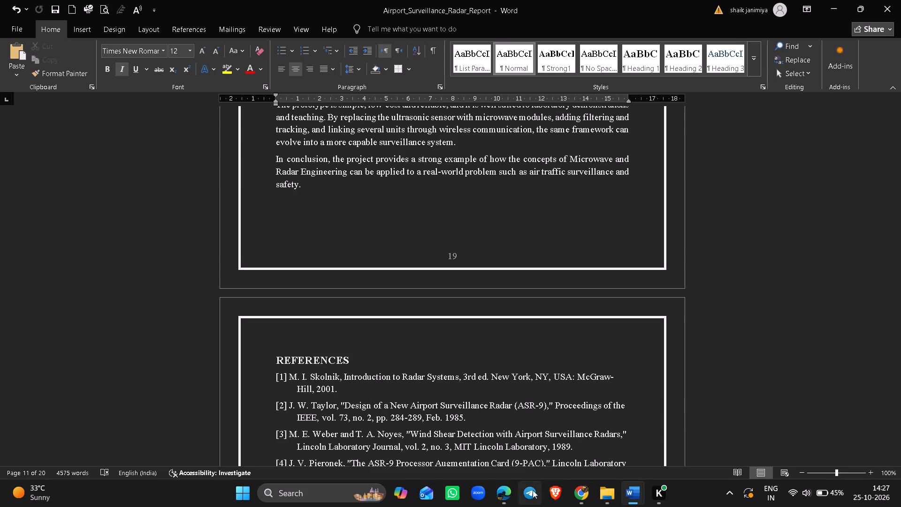
left_click(499, 503)
scroll(502, 354, "down", 11)
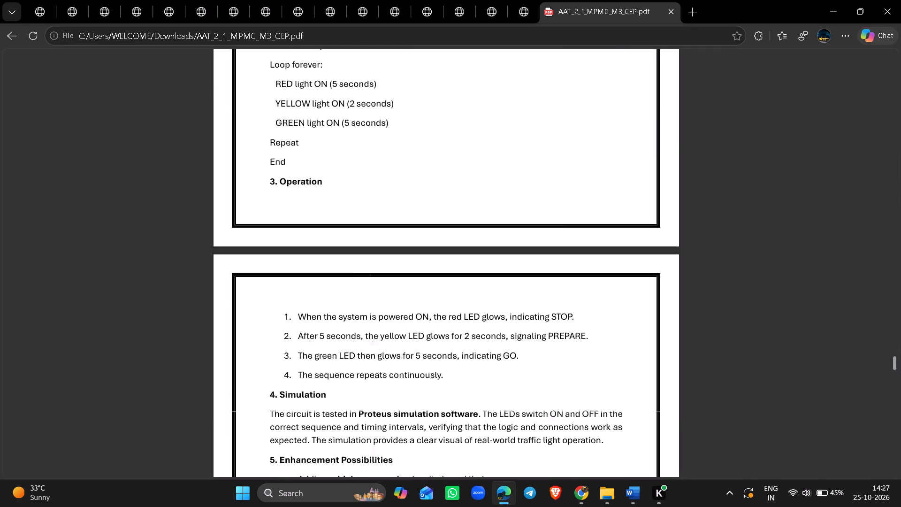
scroll(503, 351, "down", 13)
scroll(503, 351, "up", 1)
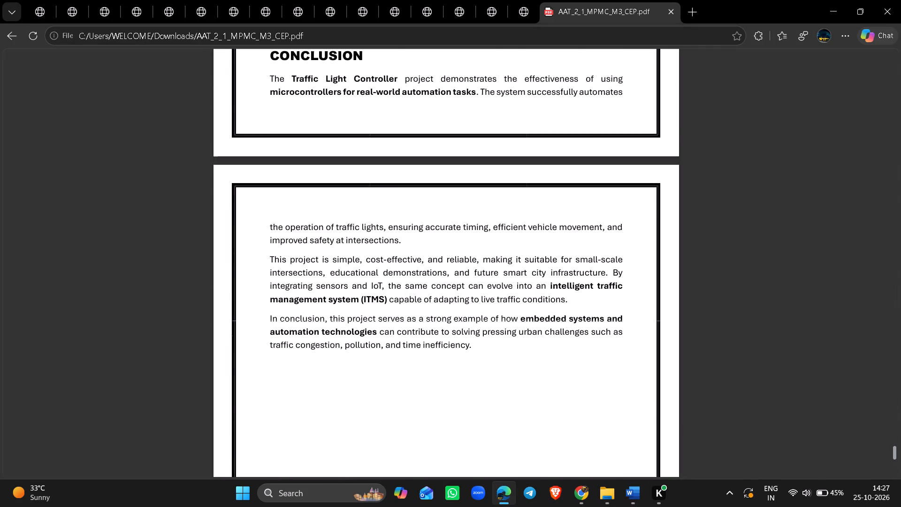
scroll(503, 351, "up", 1)
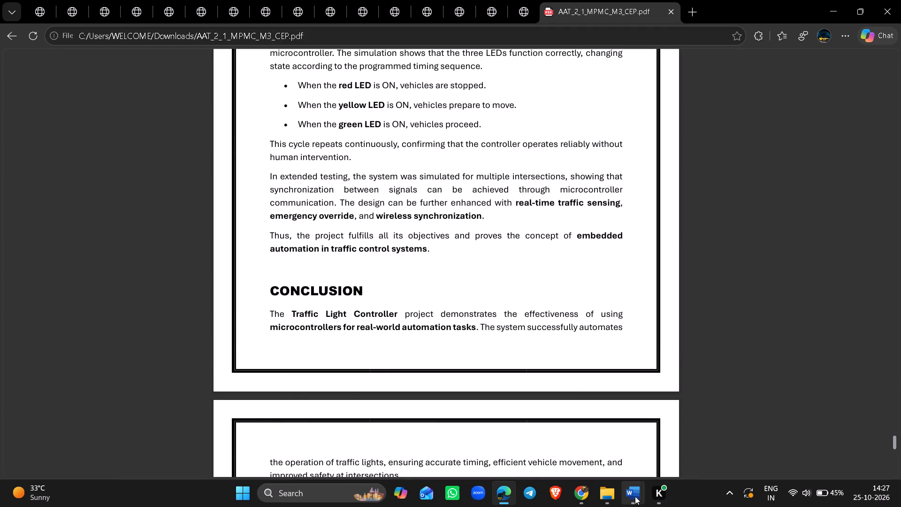
left_click(685, 441)
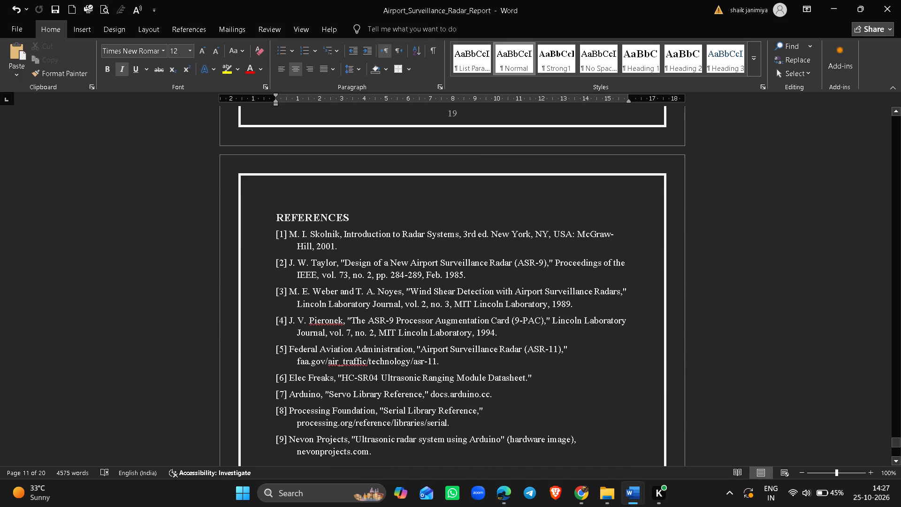
Delete the REFERENCES heading and all of its entries from the report's last page.
left_click_drag(394, 452, 241, 207)
key("BackSpace")
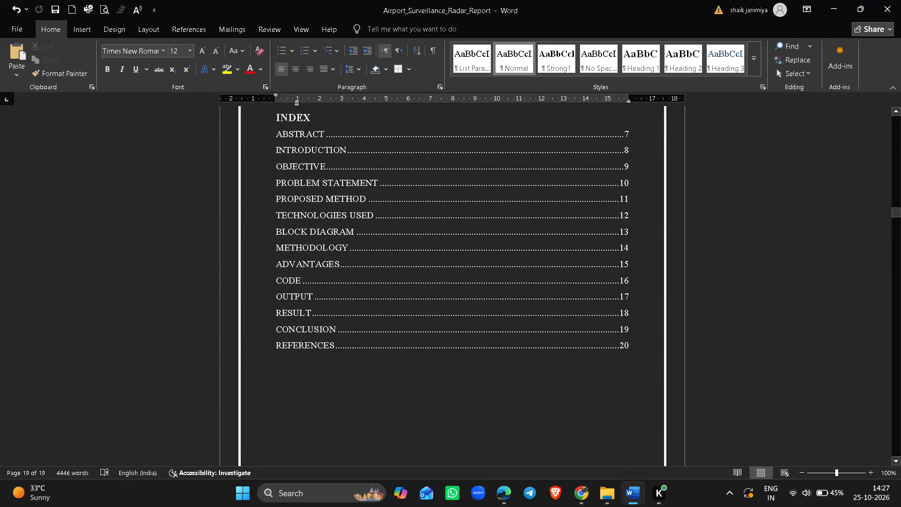
Delete the REFERENCES line from the index.
left_click(643, 343)
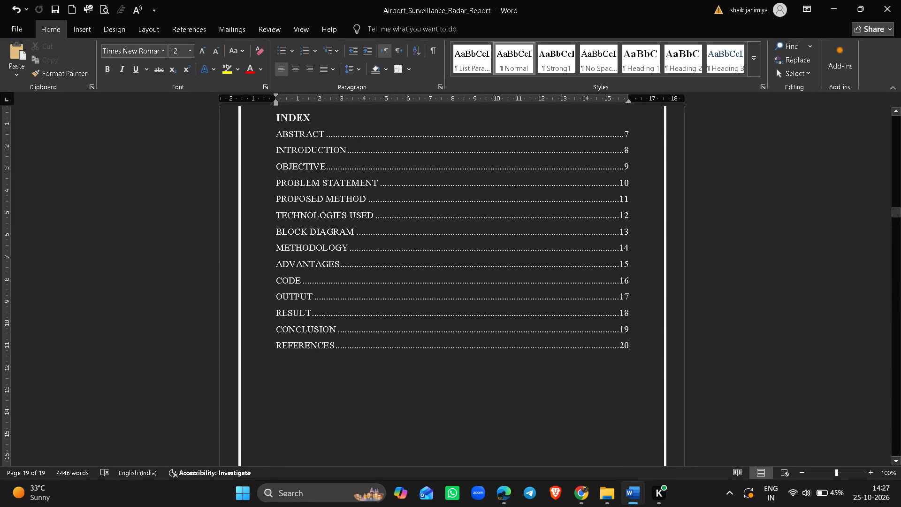
left_click_drag(643, 343, 274, 338)
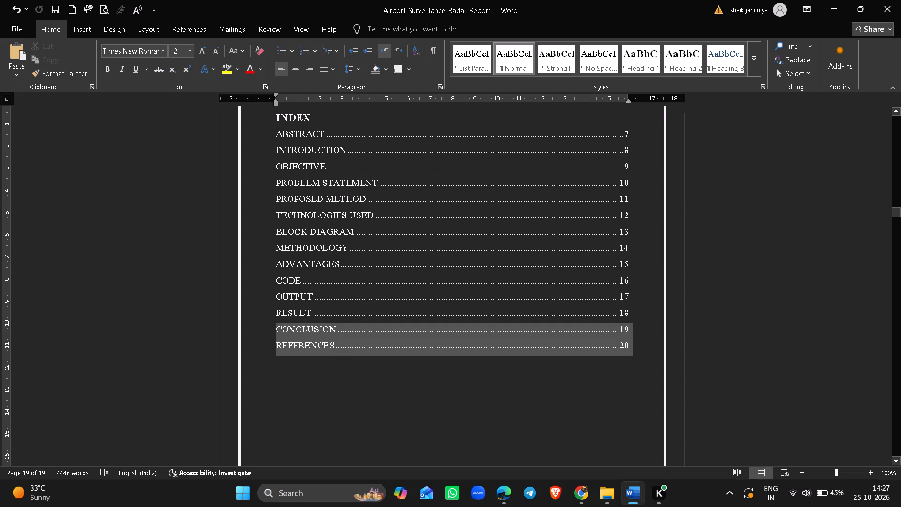
left_click_drag(274, 338, 275, 344)
key("BackSpace")
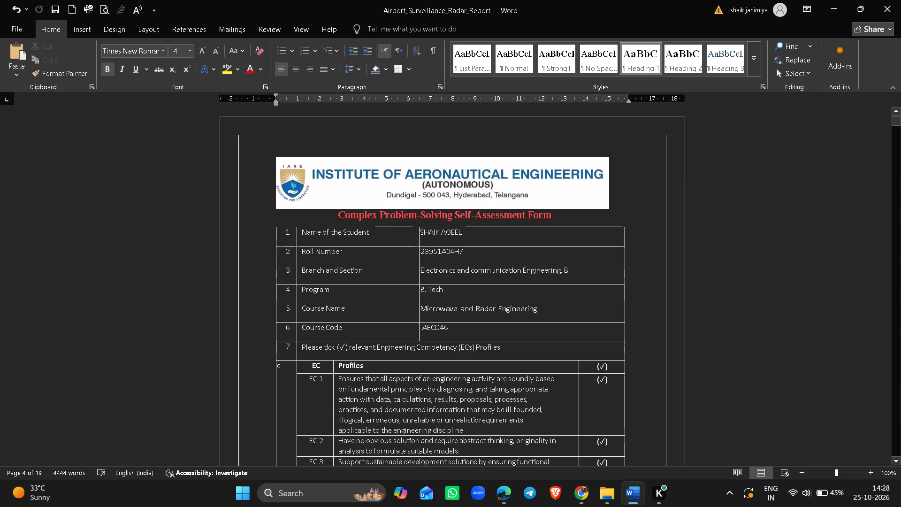
Save the Airport_Surveillance_Radar_Report document.
key("ctrl+s")
left_click(721, 390)
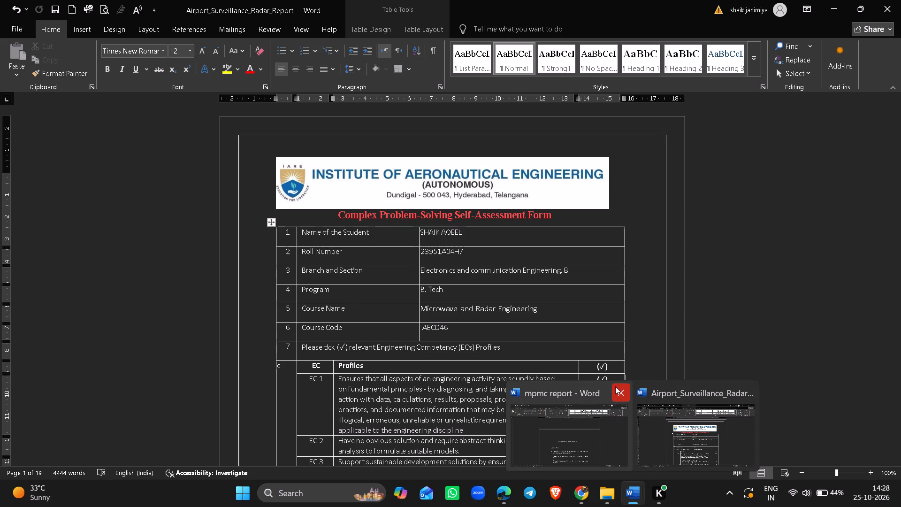
Close the mpmc report document.
left_click(617, 387)
Switch to Chrome and sign in to the Samvidha student portal with the filled-in credentials.
left_click(649, 428)
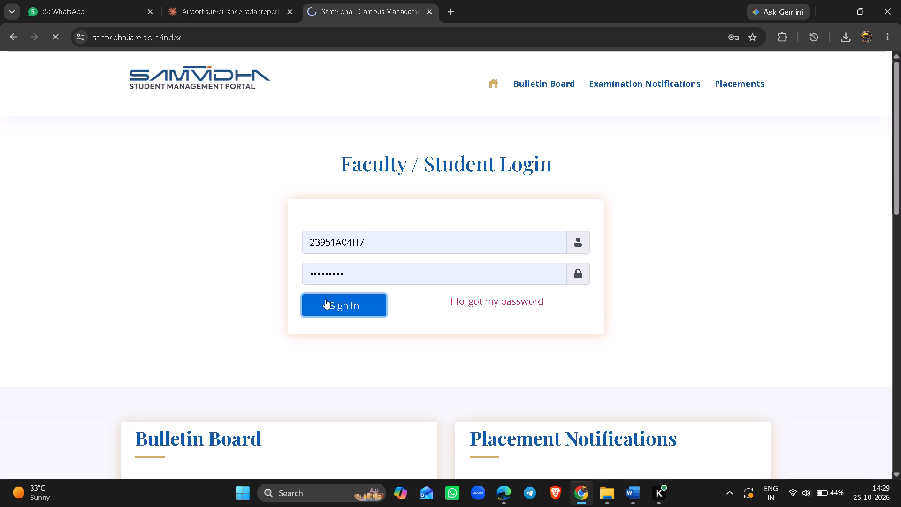
left_click(325, 299)
left_click(342, 306)
left_click(263, 0)
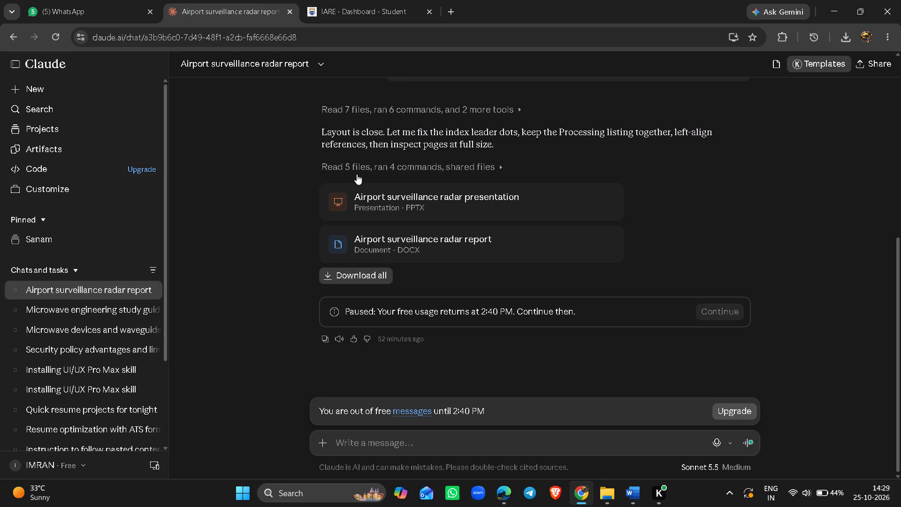
left_click(432, 0)
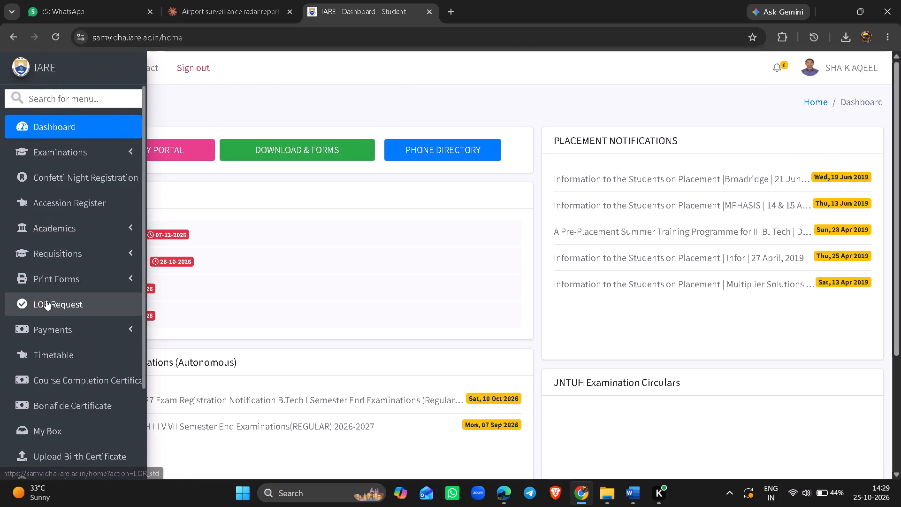
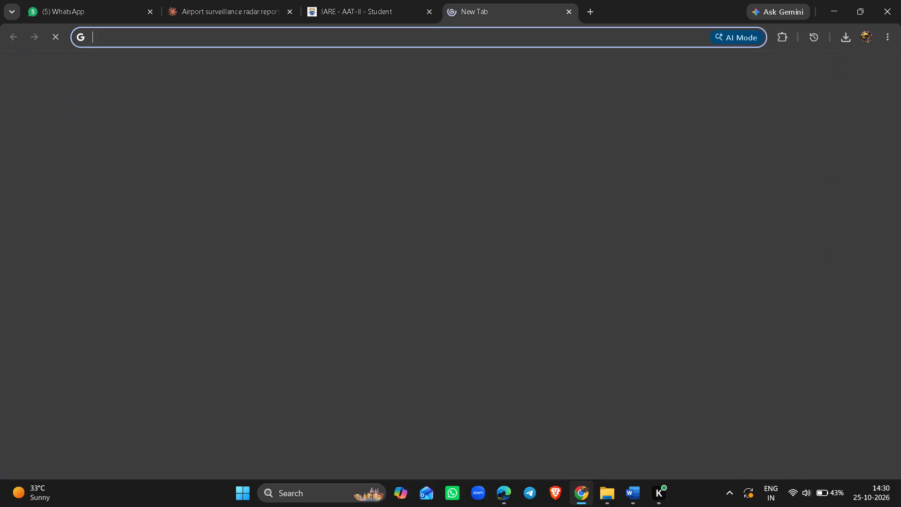
left_click(448, 39)
type("goo")
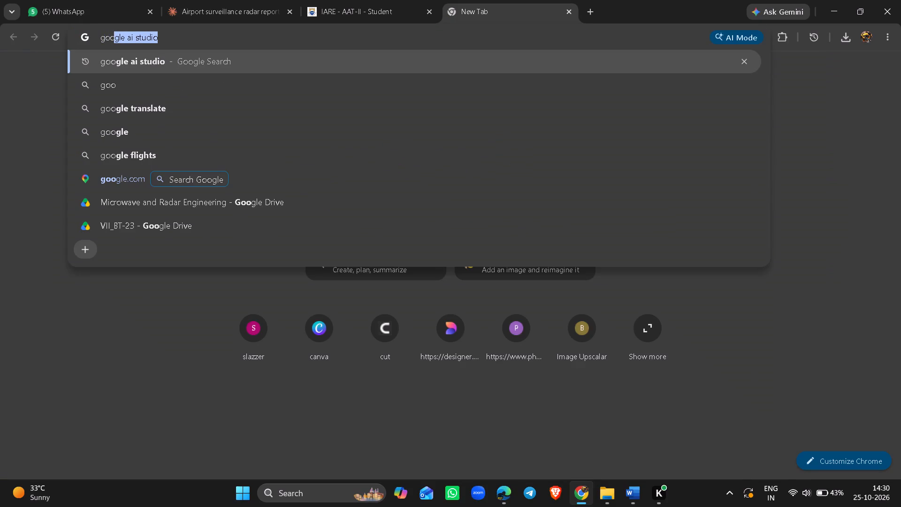
key("Return")
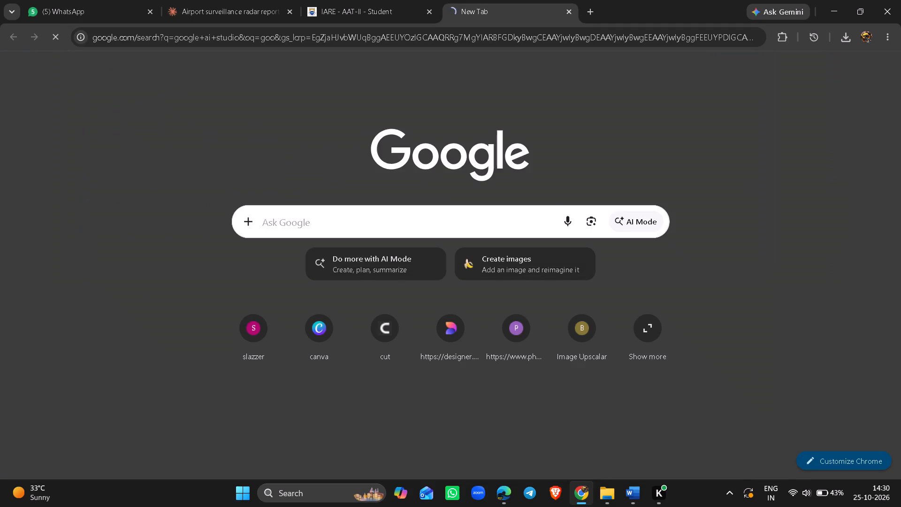
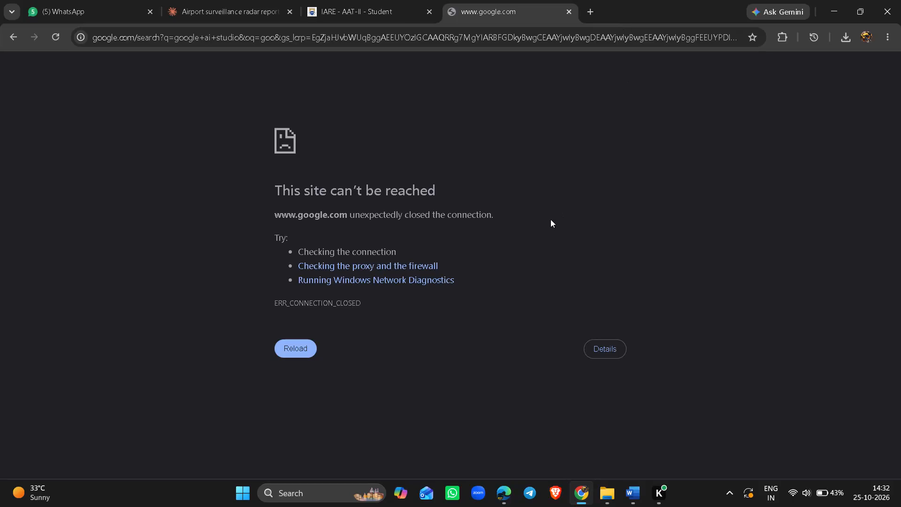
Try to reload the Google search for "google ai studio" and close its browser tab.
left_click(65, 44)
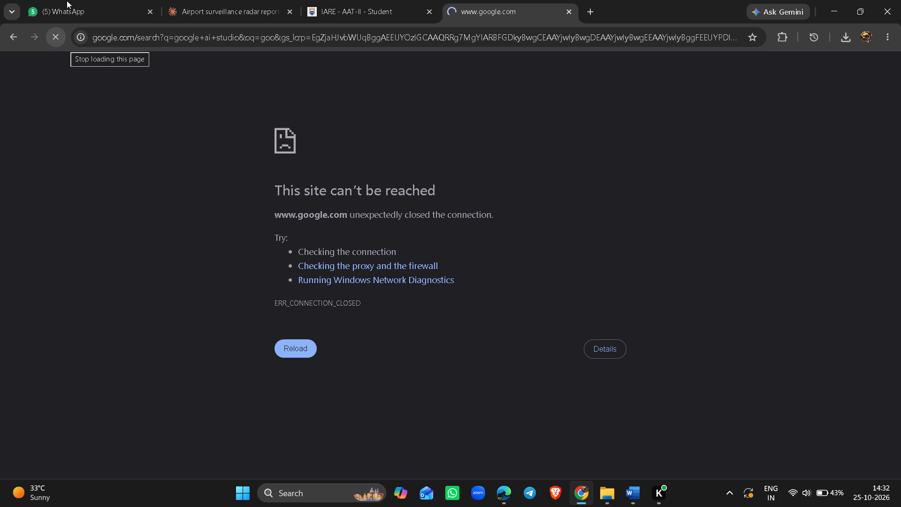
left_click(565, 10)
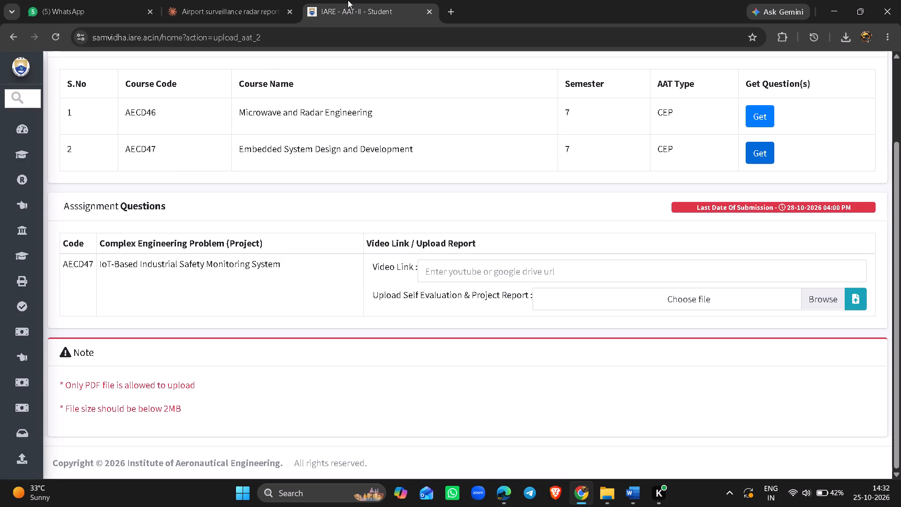
Open the AAT (Concept Video) upload page in the Samvidha portal.
left_click(348, 0)
scroll(0, 383, "down", 1)
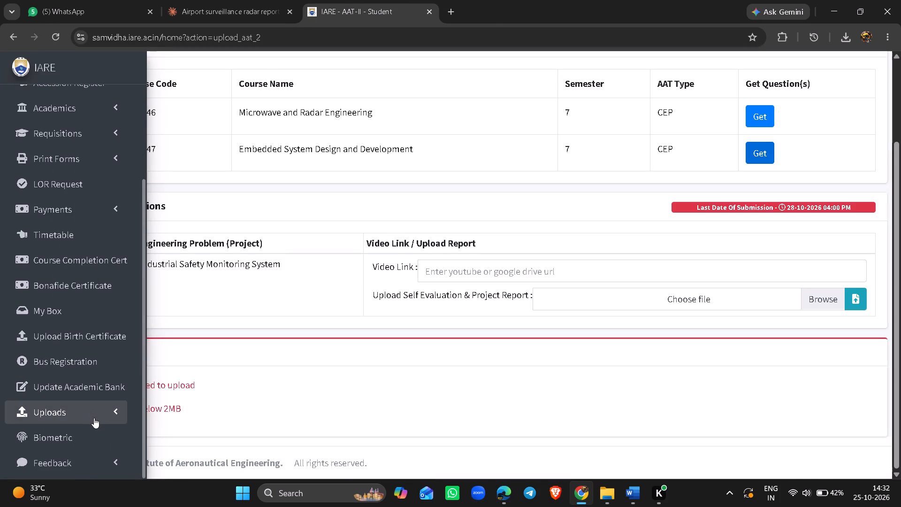
left_click(94, 418)
scroll(94, 418, "down", 1)
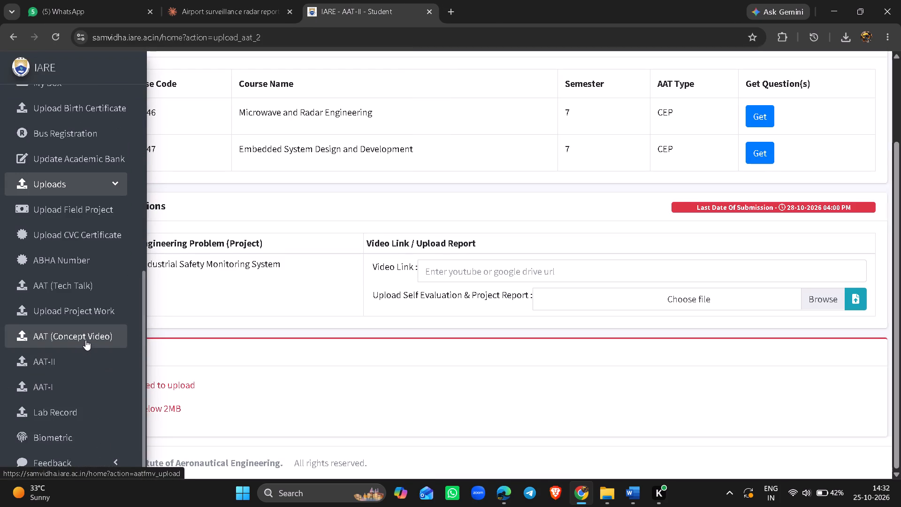
left_click(85, 340)
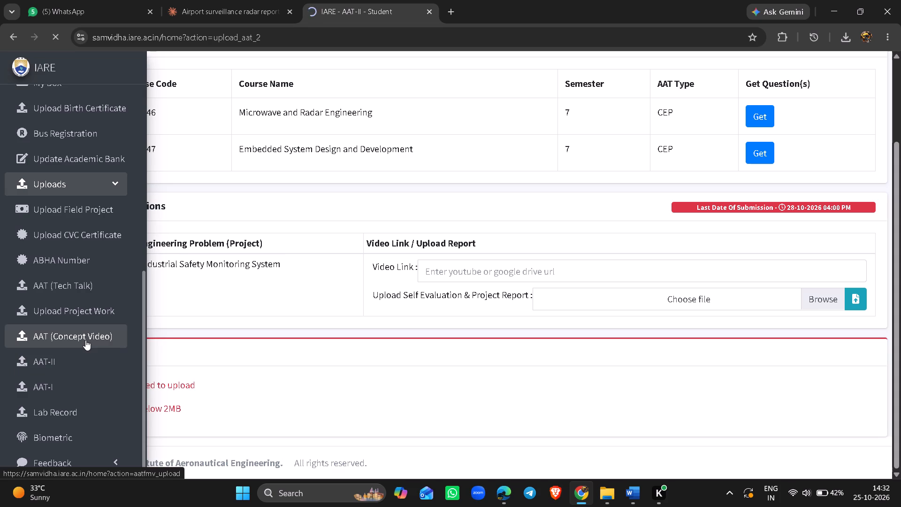
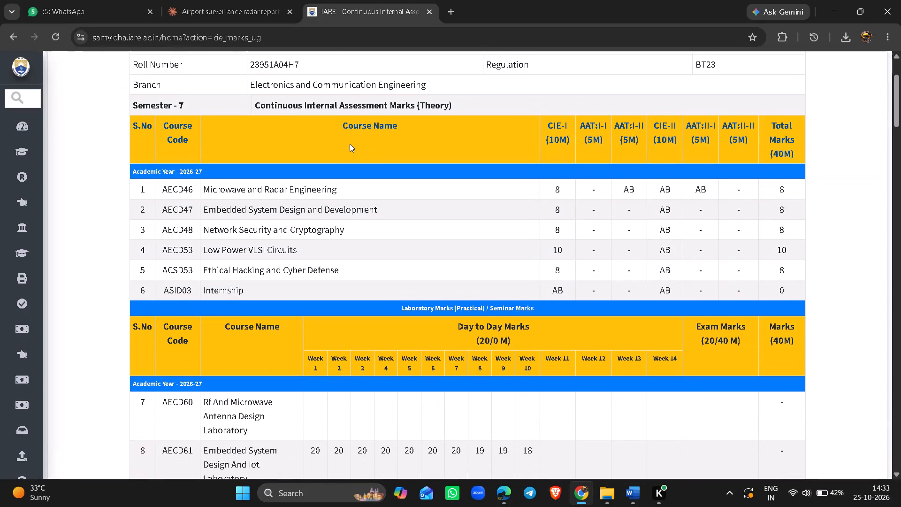
Look over the semester 7 internal assessment marks and open the AAT-II upload page in the Samvidha portal.
scroll(350, 144, "down", 1)
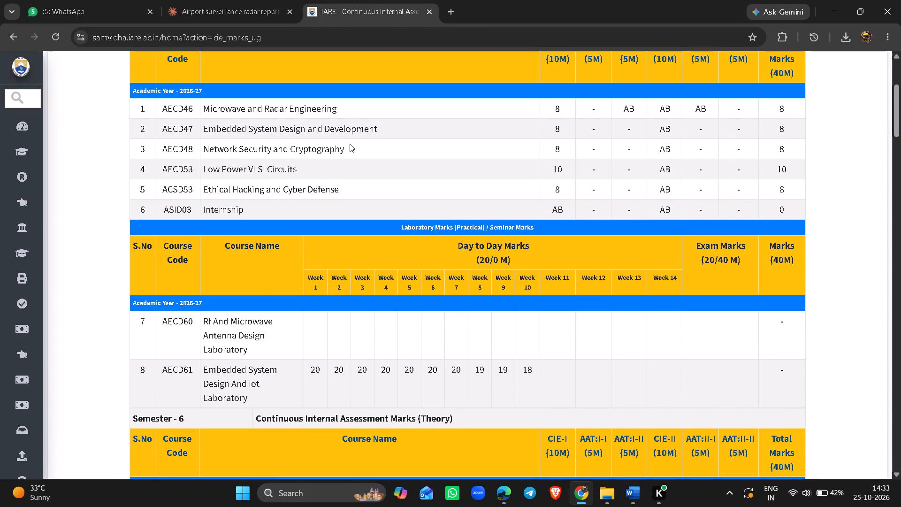
scroll(350, 144, "up", 2)
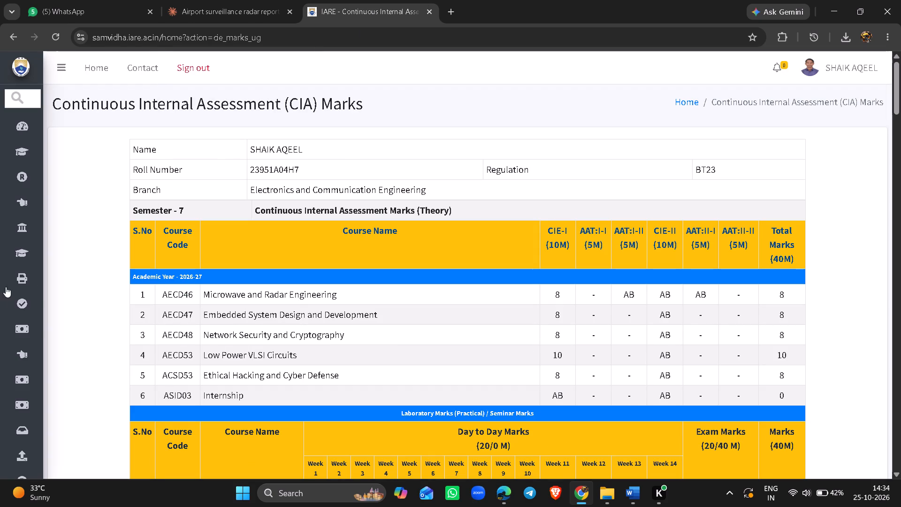
scroll(34, 383, "down", 2)
left_click(54, 414)
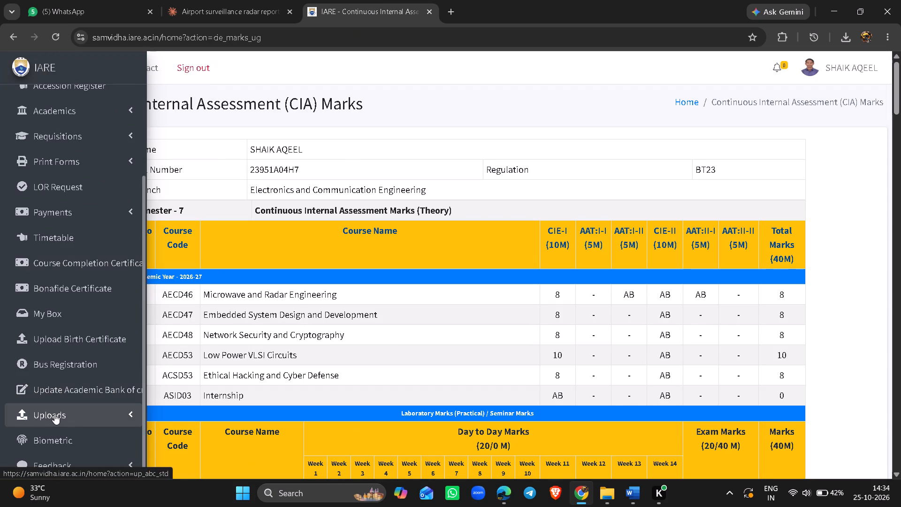
scroll(54, 414, "down", 1)
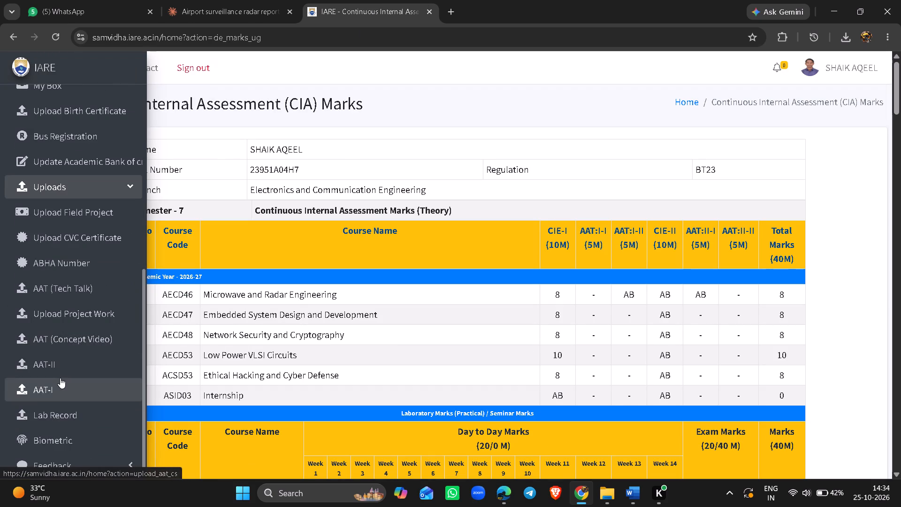
left_click(60, 372)
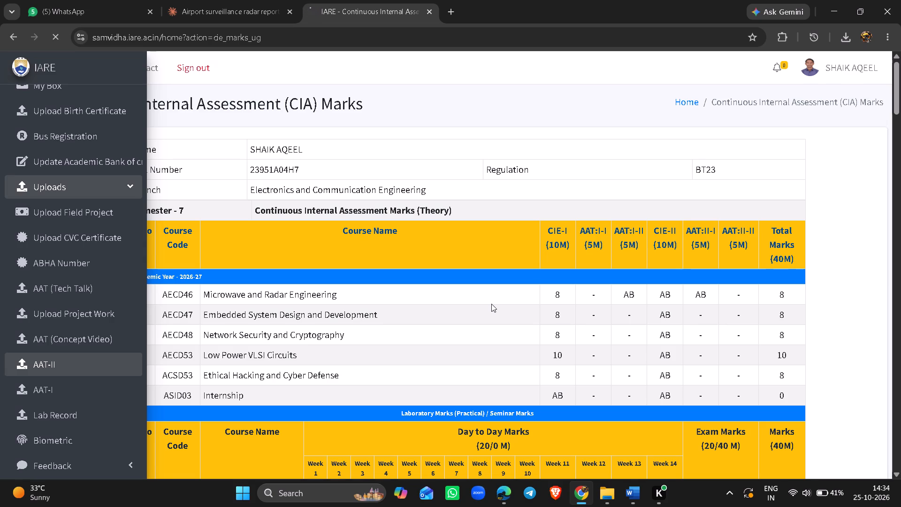
Close the other open windows: the AAT_2_1_MPMC_M3_CEP PDF in Edge, the Downloads folder, and the Airport Surveillance Radar report in Word.
left_click(499, 505)
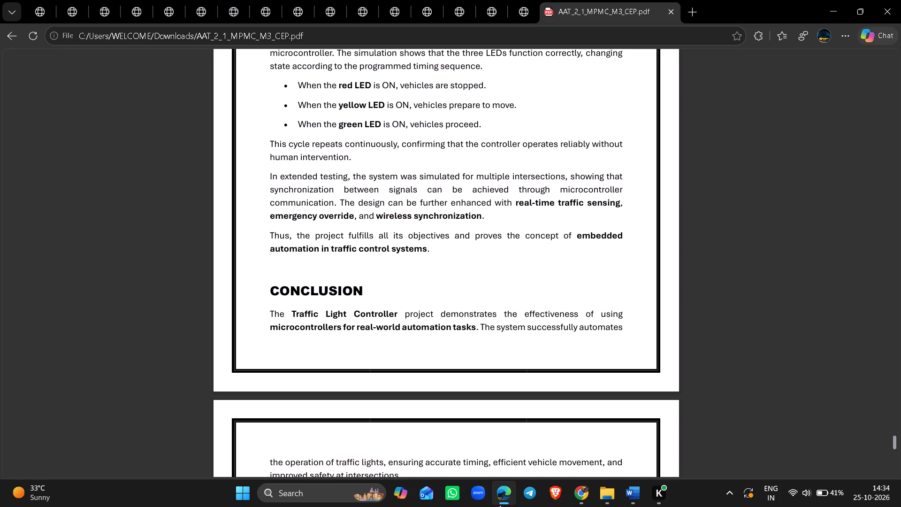
left_click(900, 0)
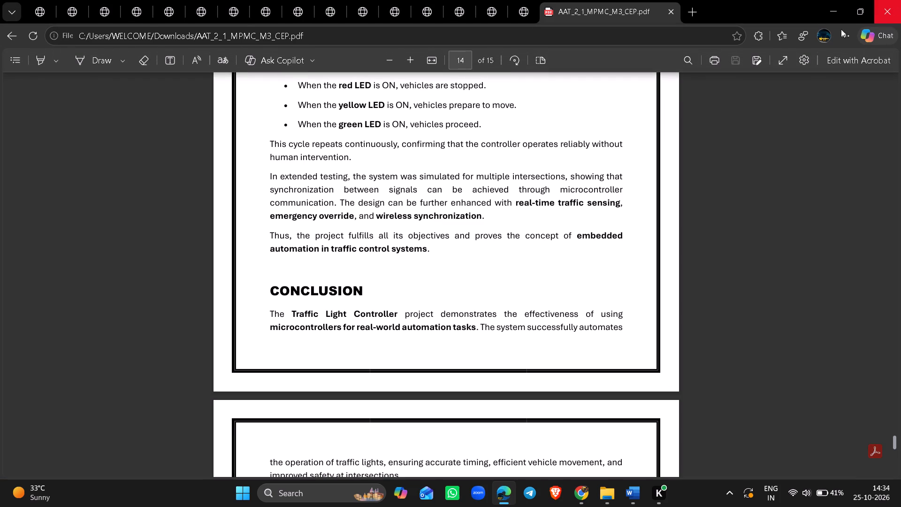
left_click(605, 506)
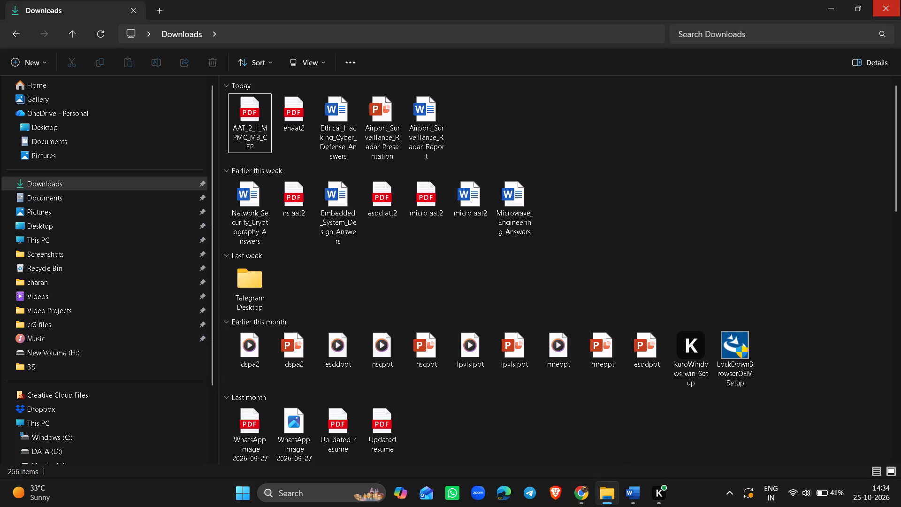
left_click(900, 0)
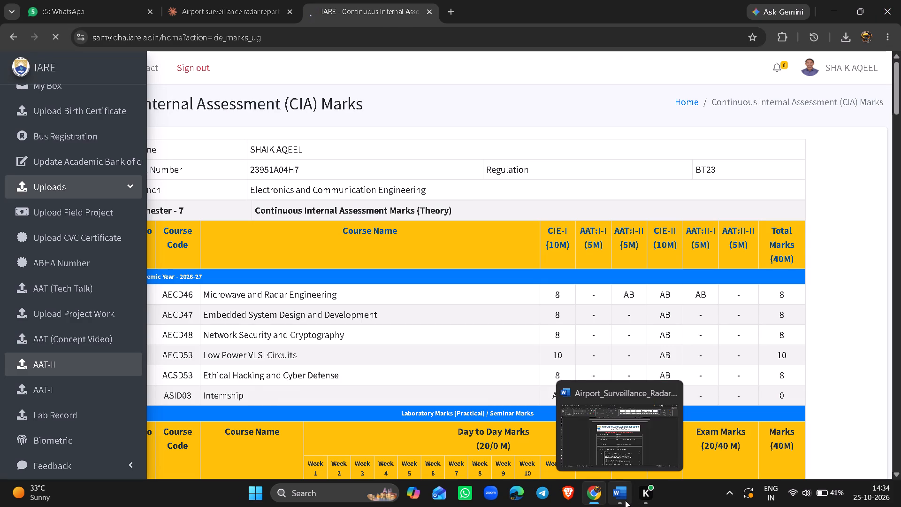
left_click(625, 500)
left_click(900, 0)
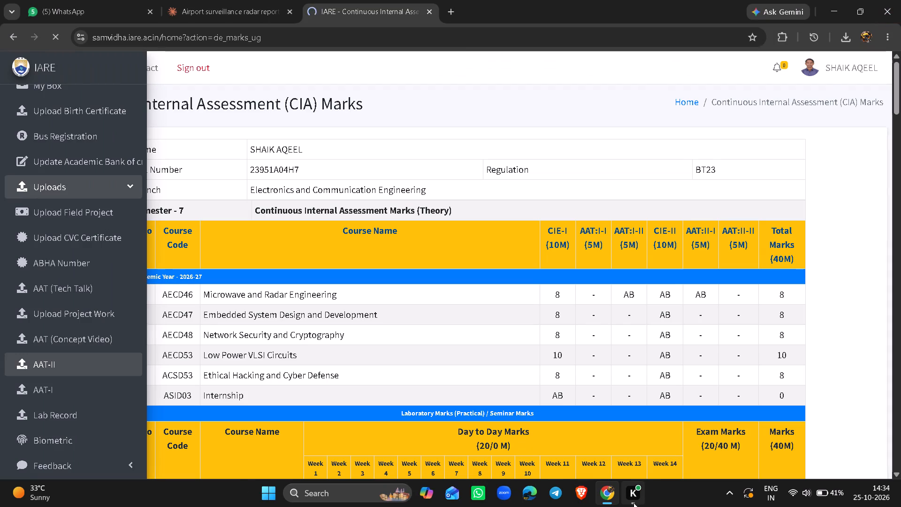